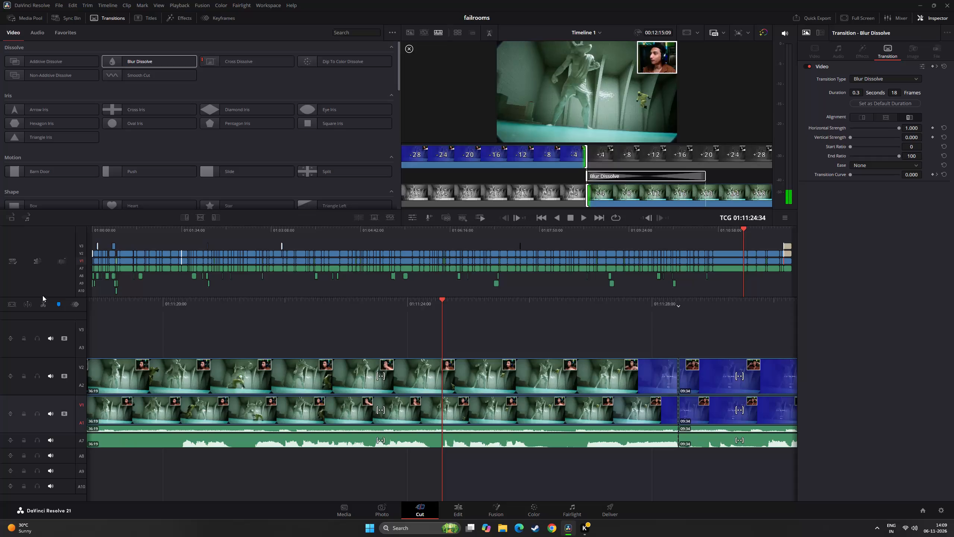
Split the gameplay clips on all tracks at 01:11:24:34.
click(39, 305)
Copy the stacked video and audio clips of the 03:52 segment that follows the 01:11:24:34 cut.
right_click(507, 385)
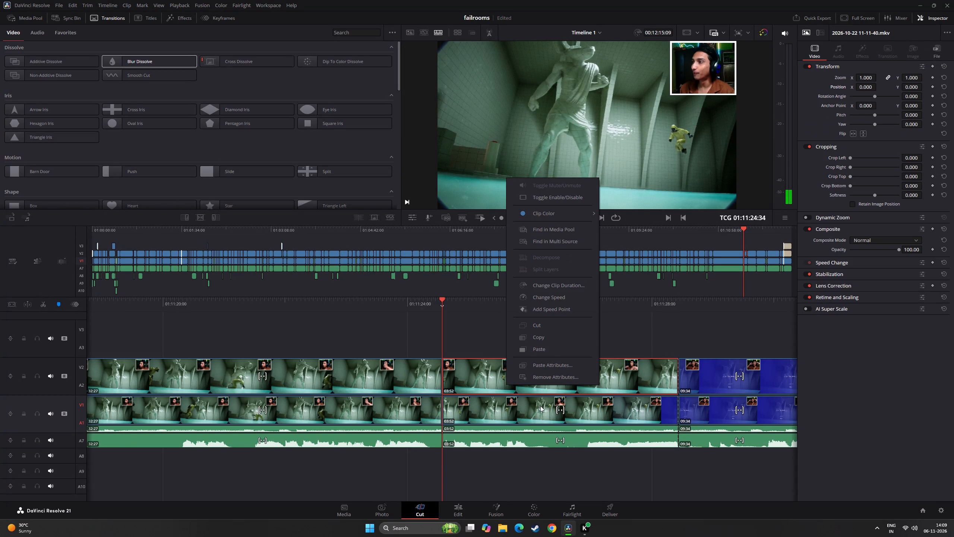
click(638, 329)
ctrl+click(595, 377)
ctrl+click(580, 413)
ctrl+click(567, 436)
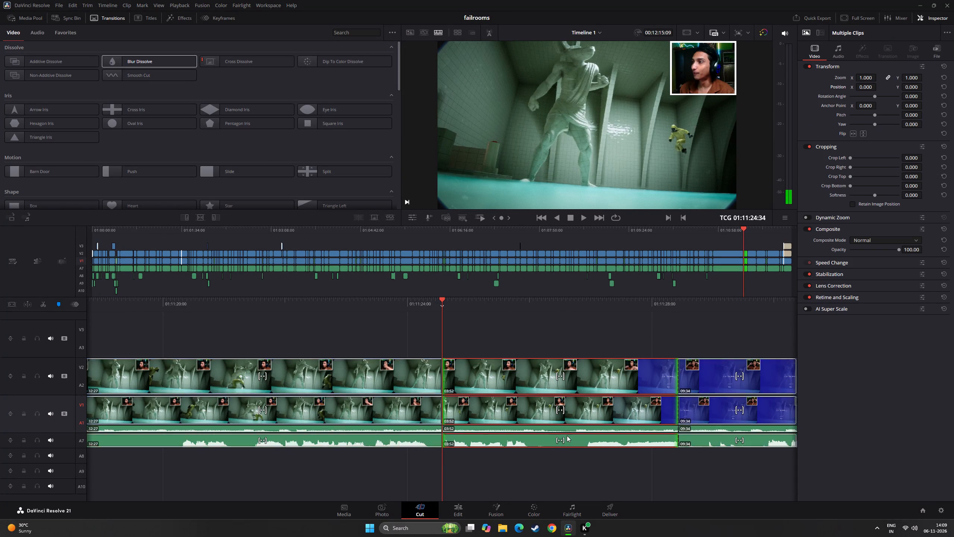
ctrl+click(568, 427)
right_click(568, 421)
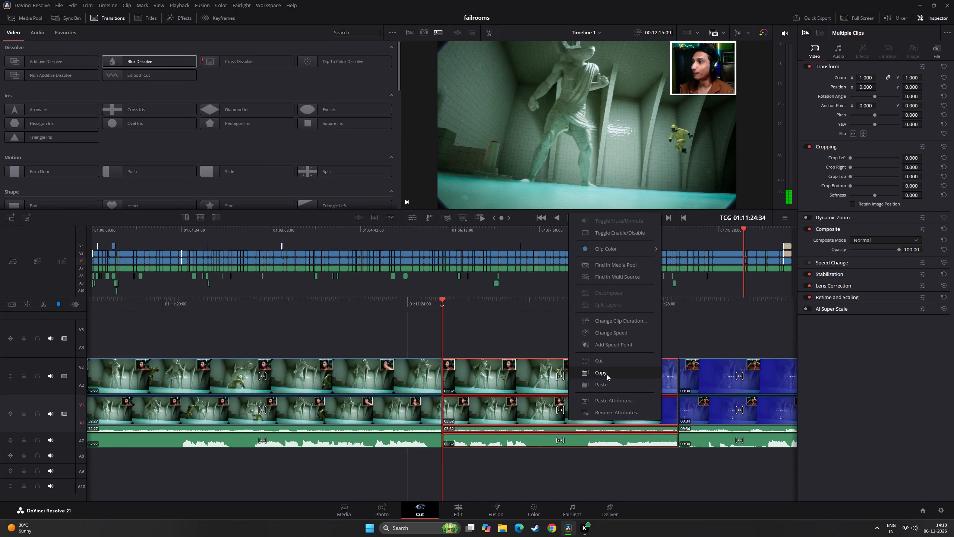
click(607, 374)
Move the playhead back to the start of the timeline at 01:00:00:00.
drag(742, 230, 728, 230)
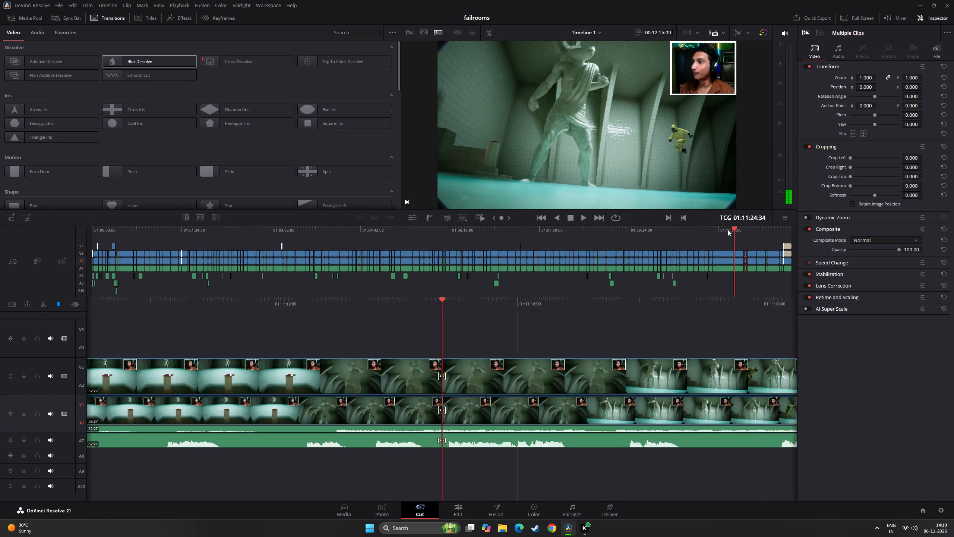
drag(728, 230, 0, 244)
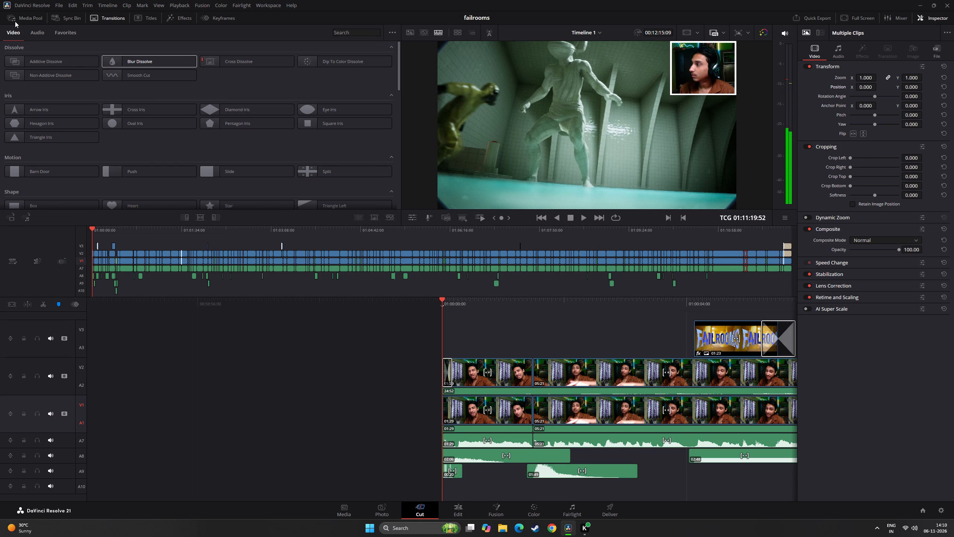
Import the "black background video(720P_HD)" file from the Video (E:) drive into the media pool, searching for "bla".
click(9, 12)
click(18, 16)
right_click(303, 191)
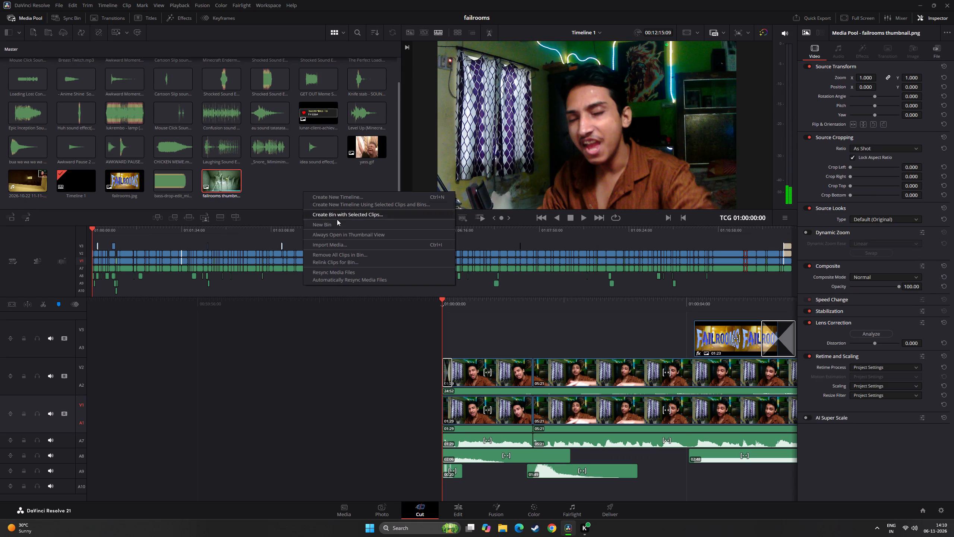
click(334, 245)
click(380, 25)
click(380, 22)
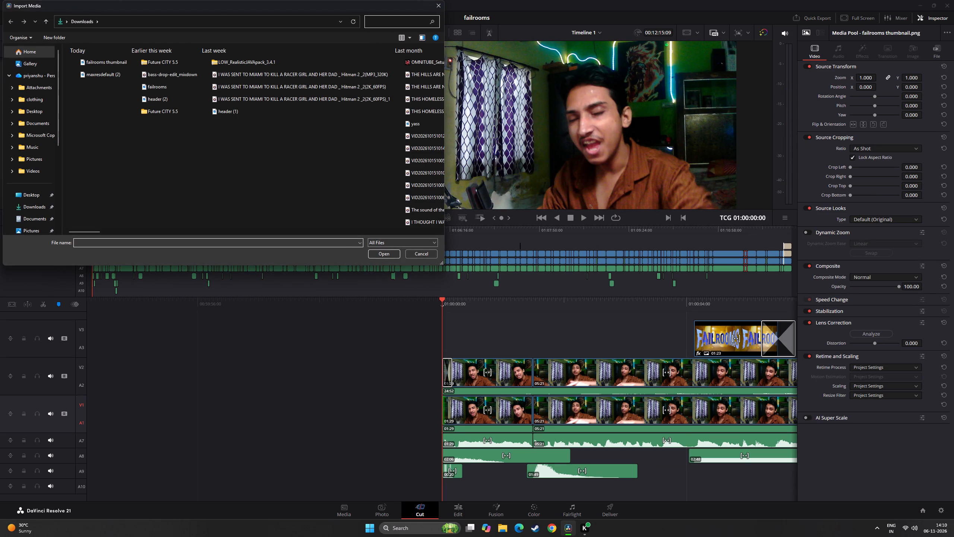
key(b)
key(l)
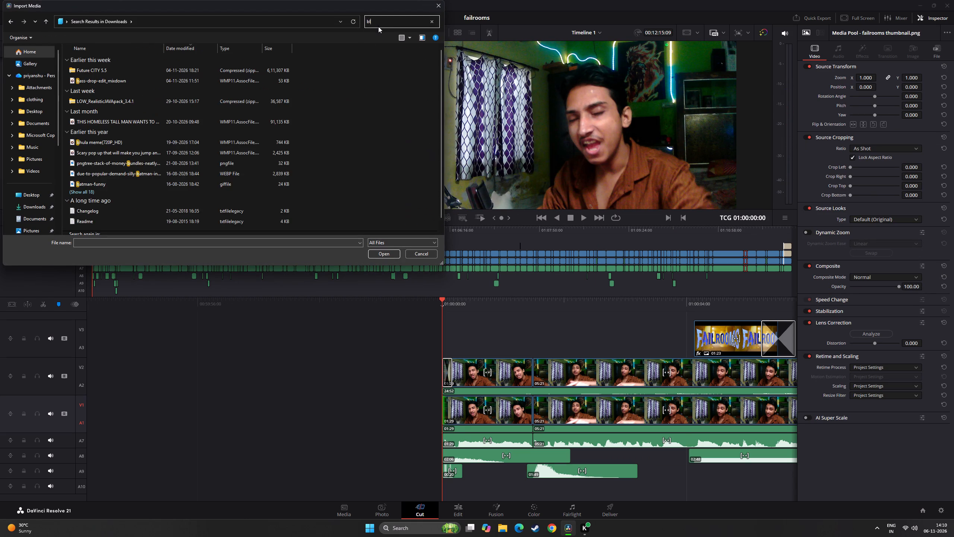
scroll(46, 171, down, 6)
click(36, 205)
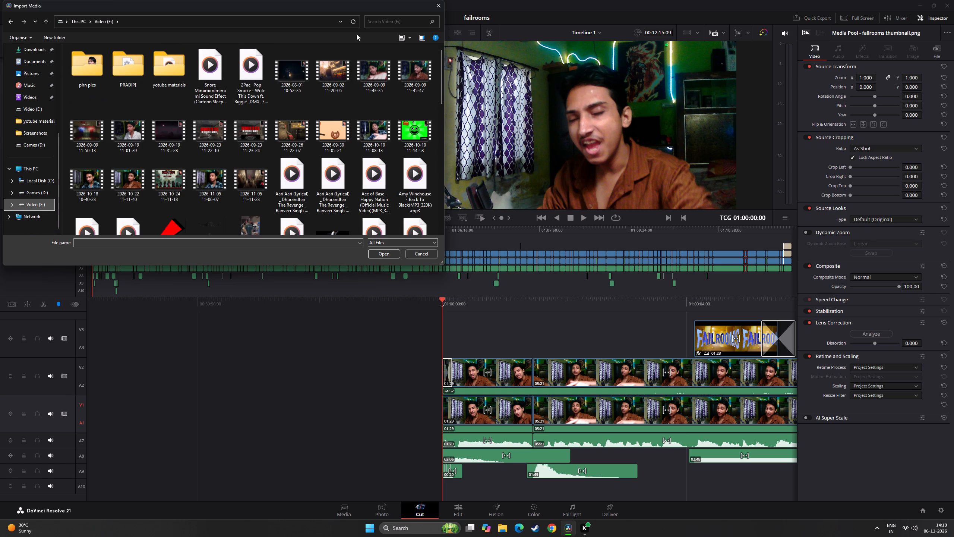
click(388, 24)
click(389, 21)
key(b)
key(l)
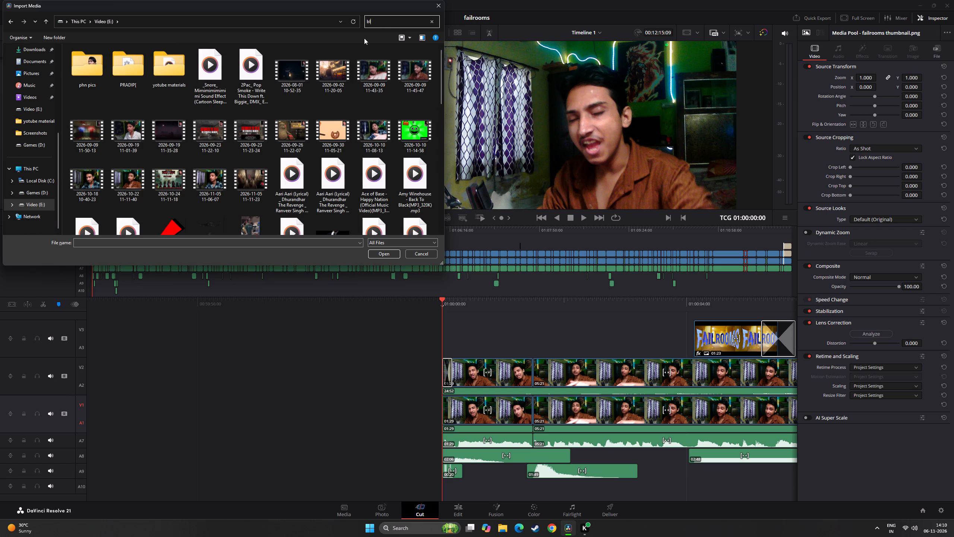
key(a)
click(171, 75)
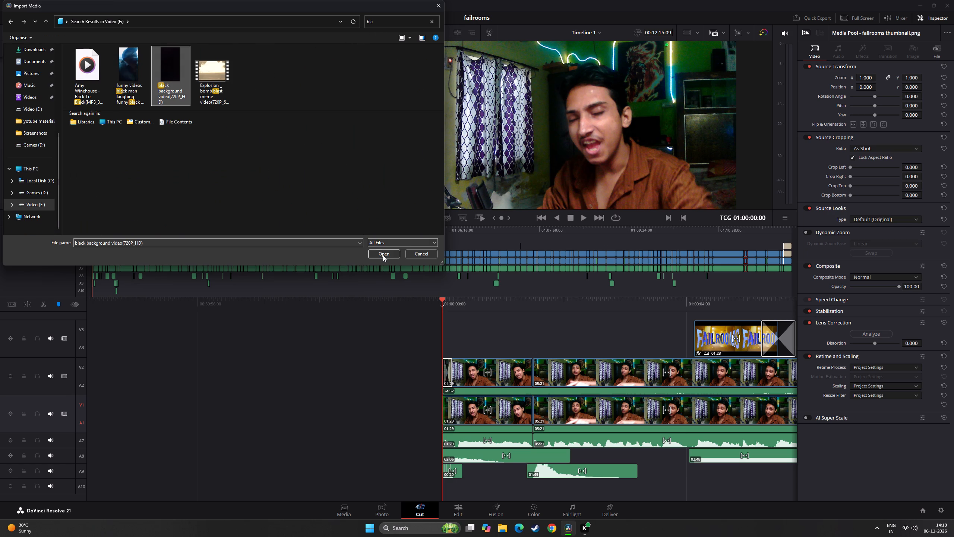
click(380, 254)
Insert the black background video twice, back to back, at the start of track V1 ahead of the existing intro.
scroll(99, 177, up, 3)
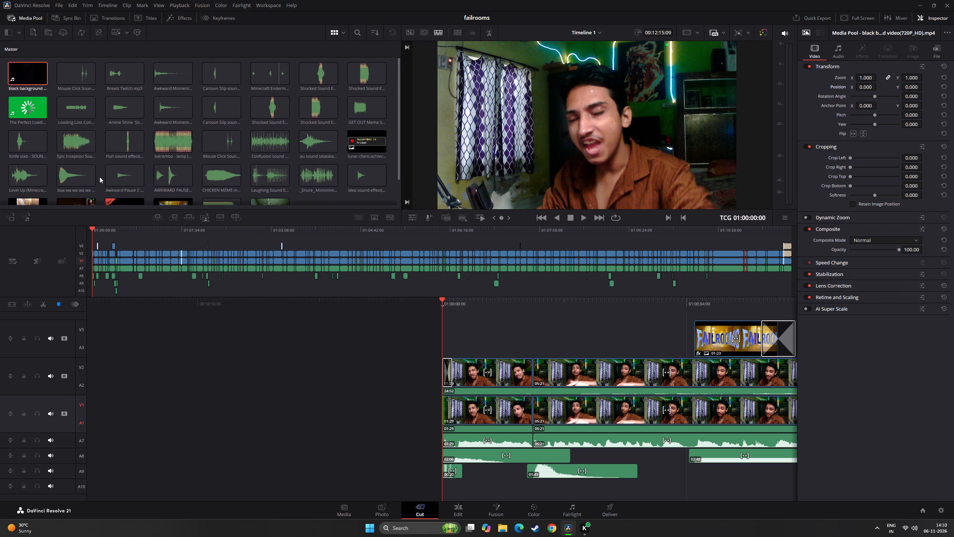
scroll(99, 177, up, 3)
drag(23, 67, 374, 392)
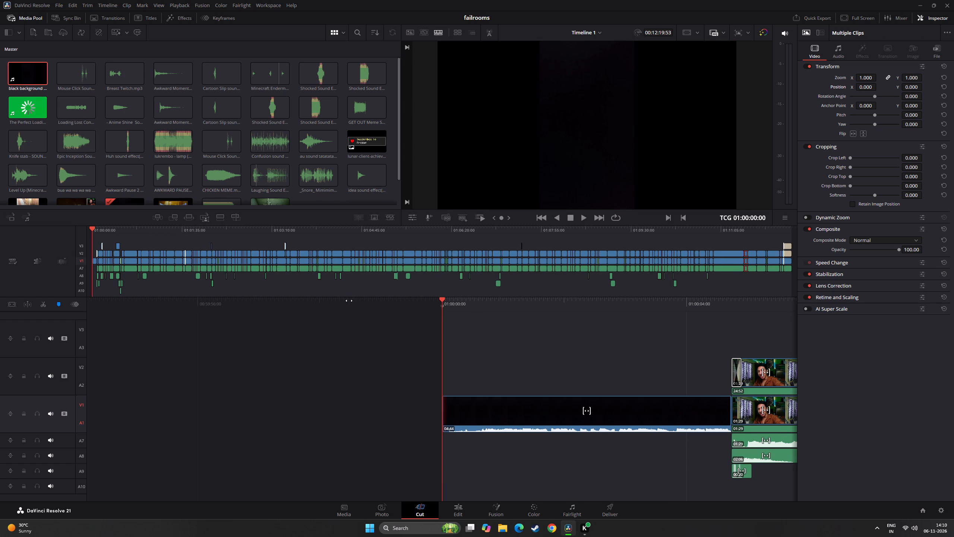
drag(13, 72, 332, 414)
key(ctrl+z)
drag(17, 72, 348, 431)
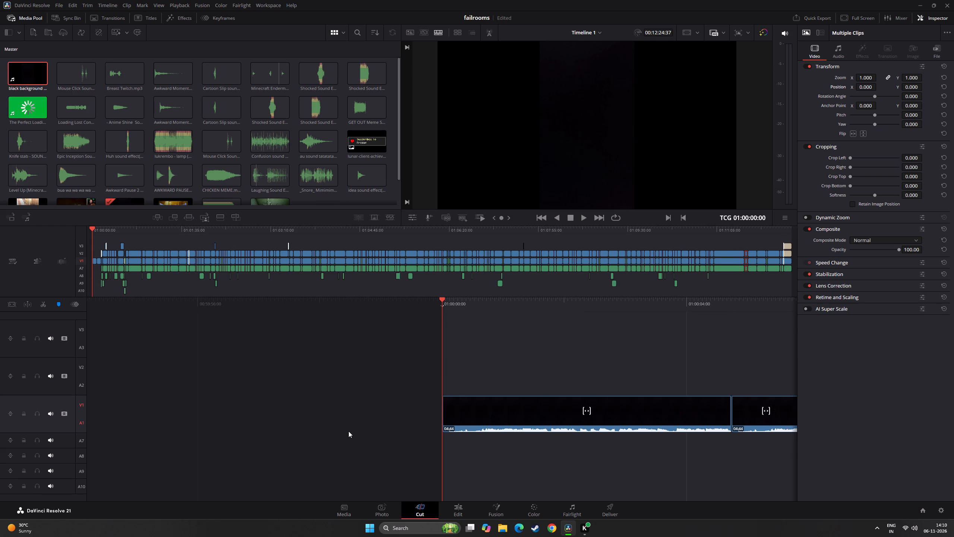
Paste the copied gameplay segment at 01:00:00:00, over the beginning of the first black clip.
key(ctrl+v)
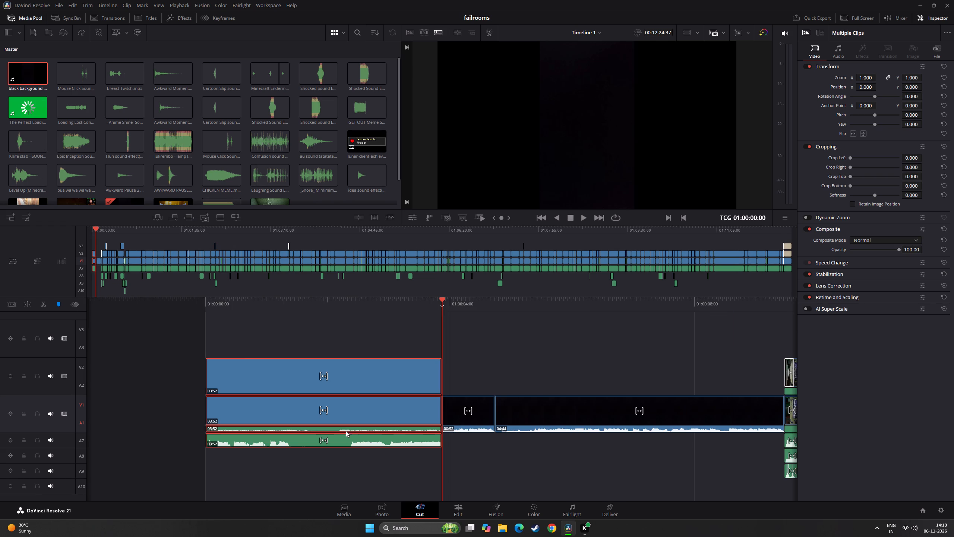
Set the zoom to 0.000 and the volume to -100.0 on the short black clip following the pasted segment.
drag(456, 304, 406, 309)
click(424, 422)
drag(865, 77, 460, 85)
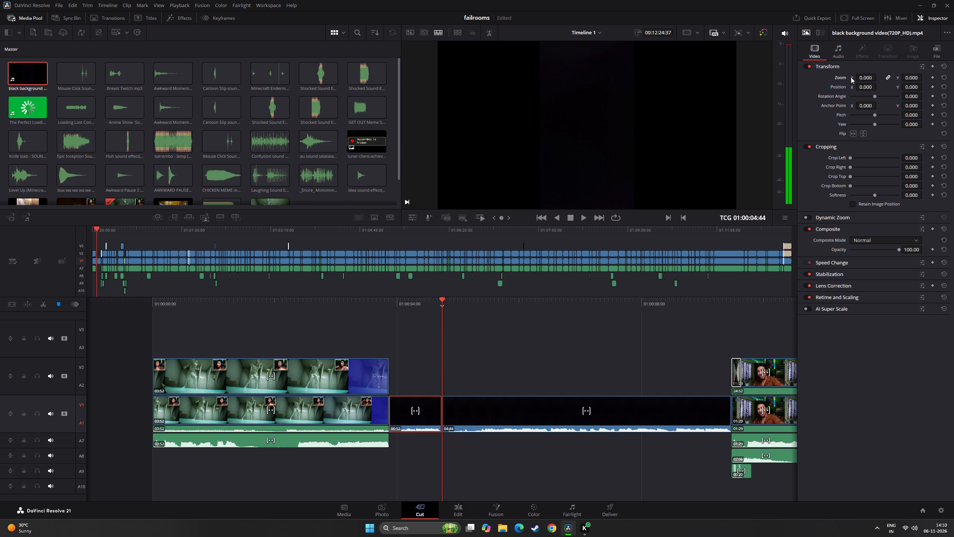
click(847, 49)
drag(912, 79, 741, 88)
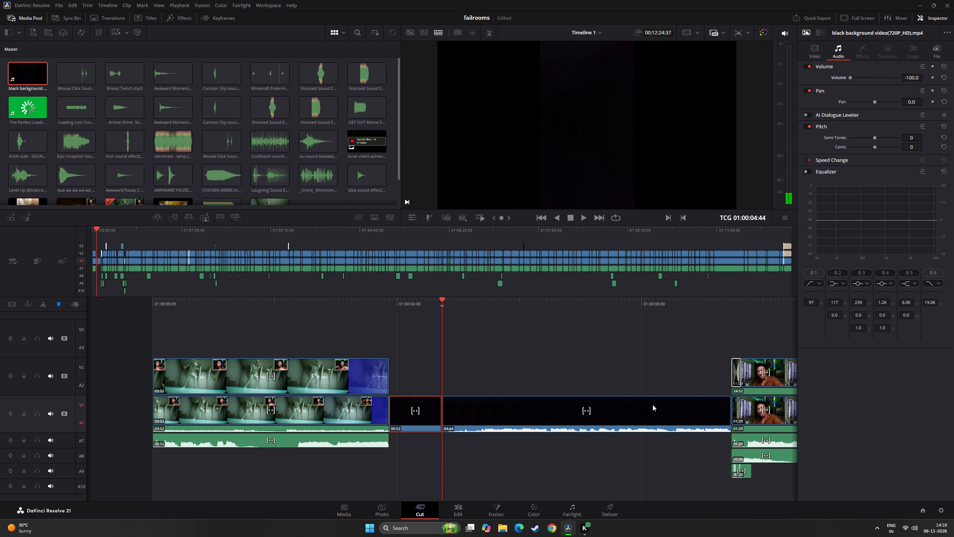
Set the volume to -100.0 and the zoom to 0.000 on the full-length 04:44 black clip.
click(574, 424)
drag(901, 74, 801, 57)
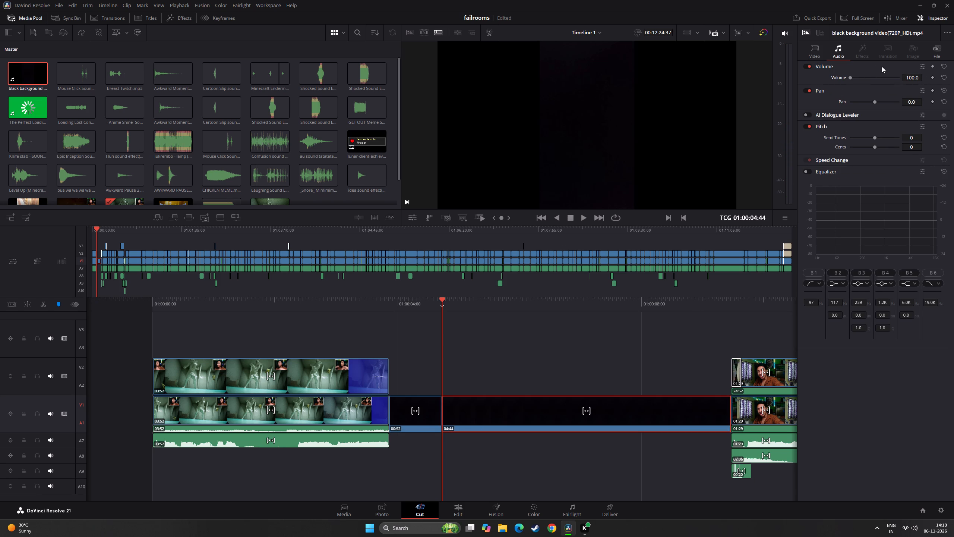
click(806, 50)
drag(910, 73, 882, 73)
drag(907, 78, 671, 70)
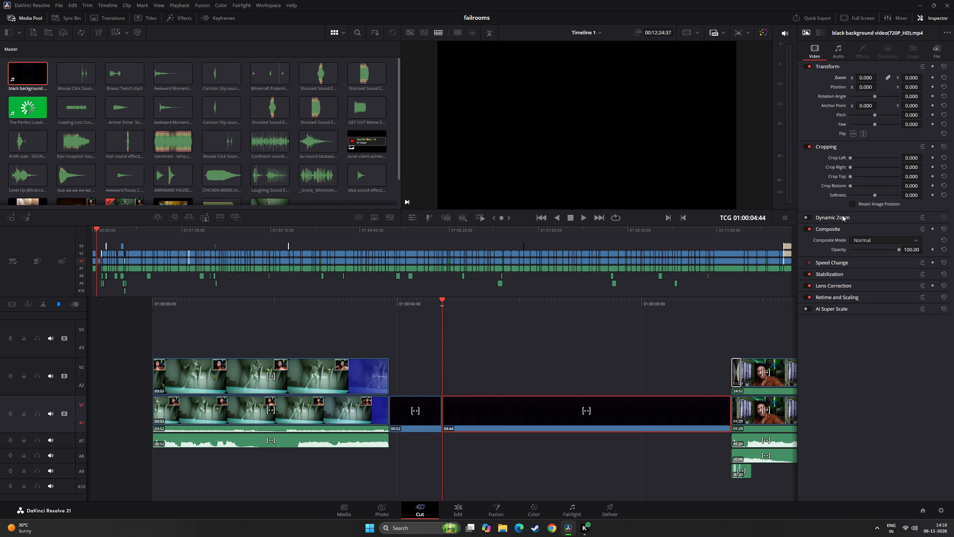
At 01:00:01:26, enlarge the pasted V2 clip to zoom 3.290 and shift it to position X -3249, Y -1528 toward its facecam.
drag(445, 304, 663, 296)
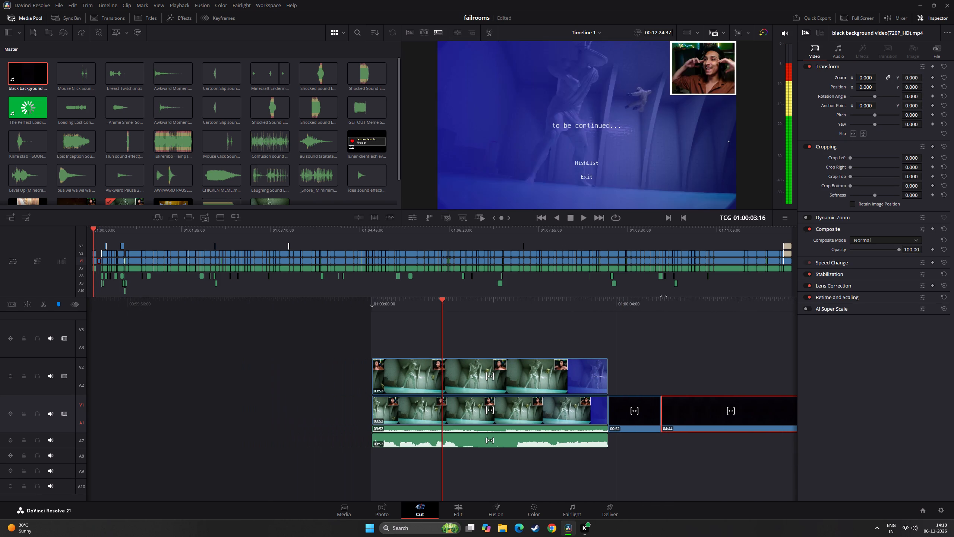
drag(663, 296, 650, 306)
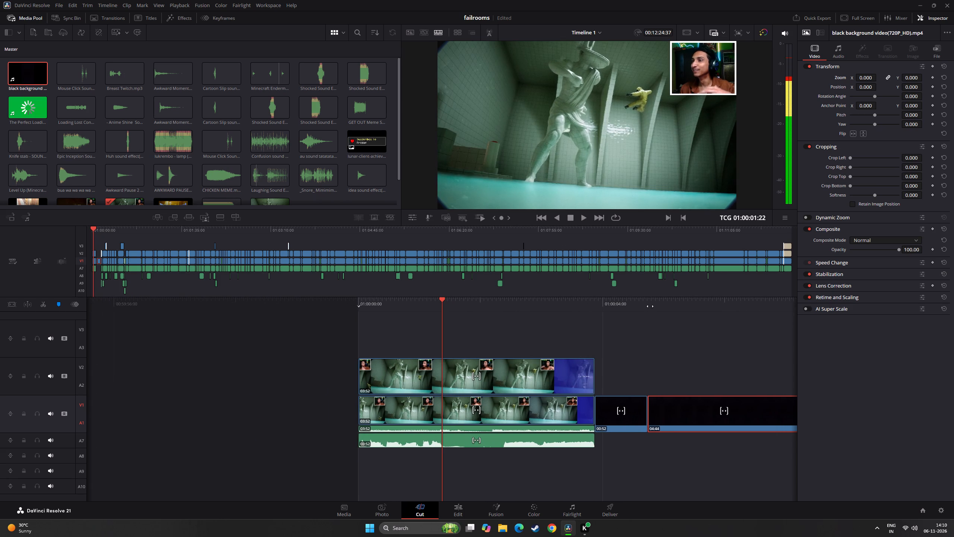
drag(650, 306, 646, 305)
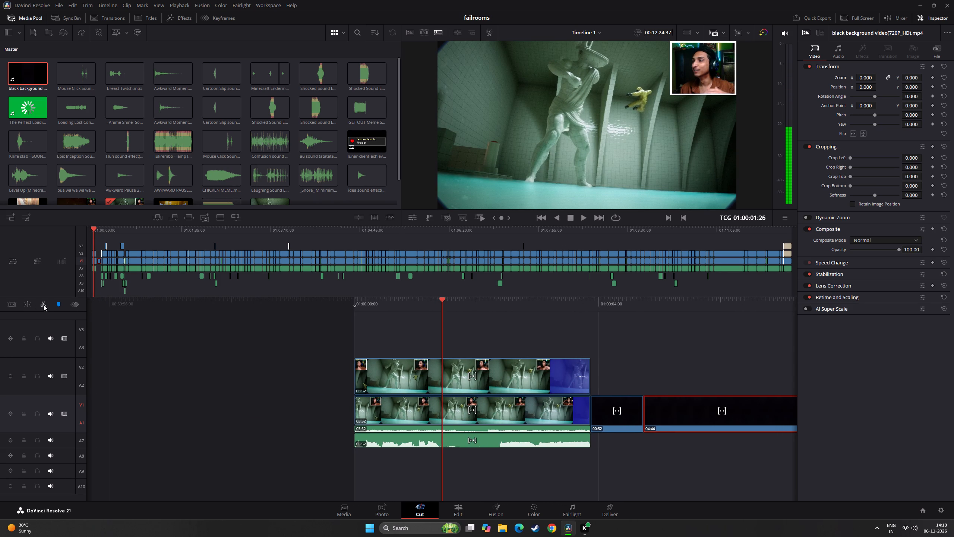
click(439, 384)
drag(863, 76, 953, 90)
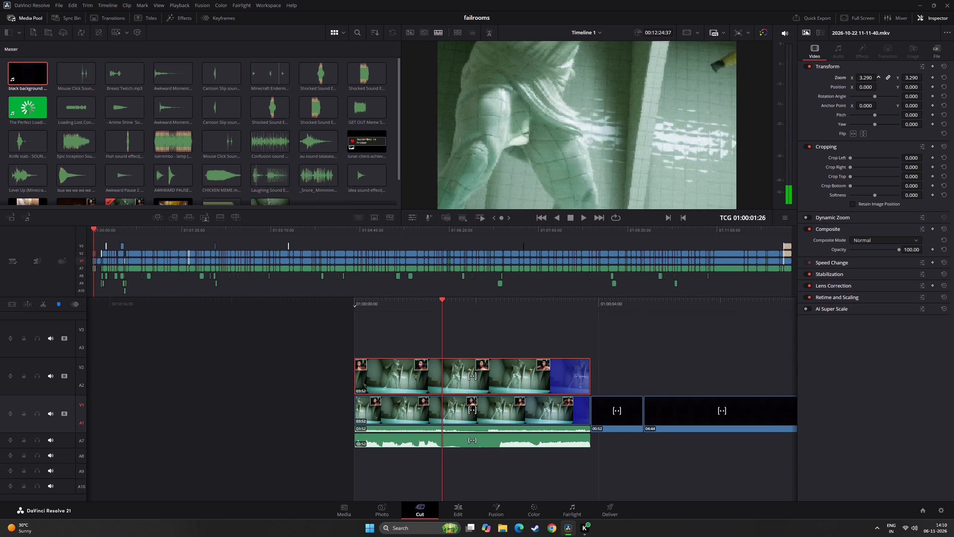
drag(953, 90, 953, 121)
drag(846, 77, 826, 75)
drag(860, 84, 126, 335)
drag(913, 88, 343, 351)
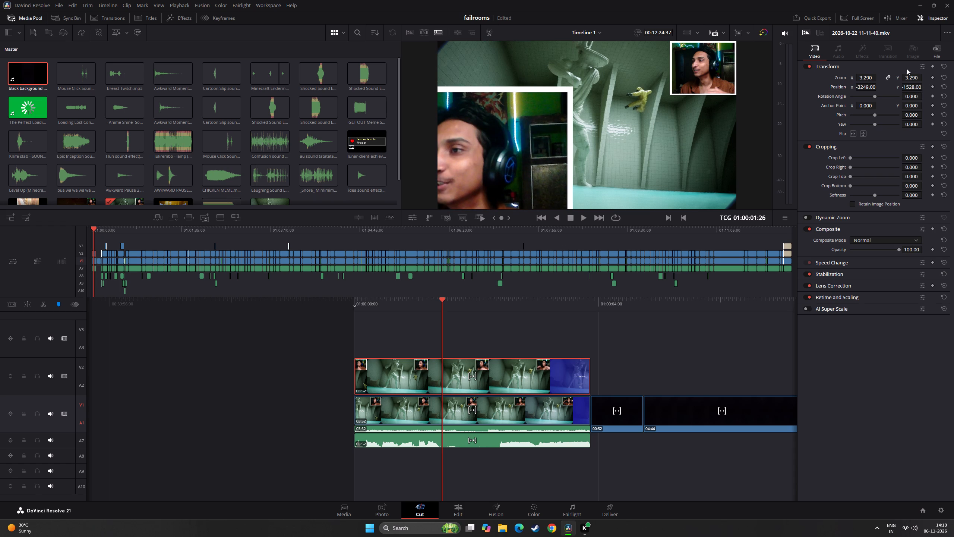
Tighten the V2 clip's framing on the facecam to zoom 4.980 and position X -3723.
drag(861, 78, 478, 268)
drag(863, 89, 578, 98)
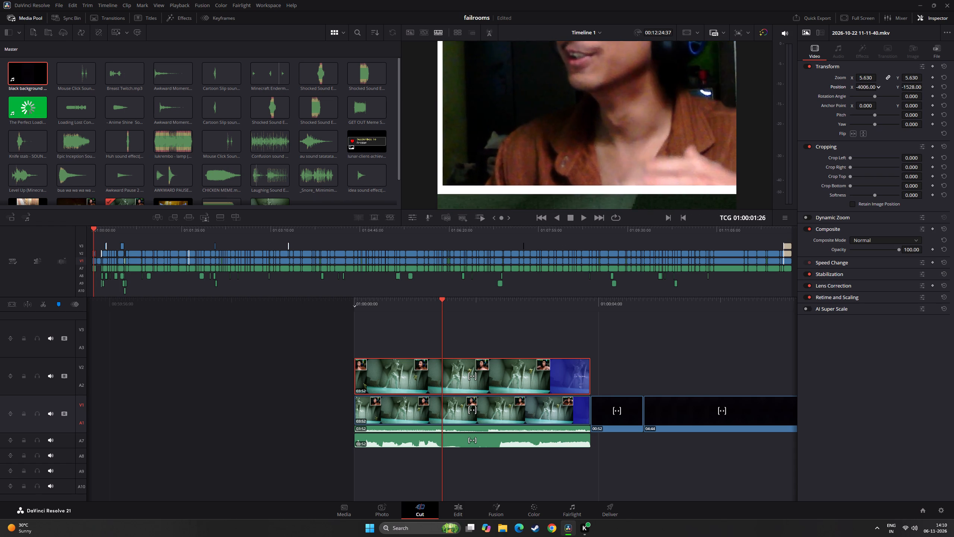
drag(578, 98, 526, 110)
drag(867, 81, 849, 81)
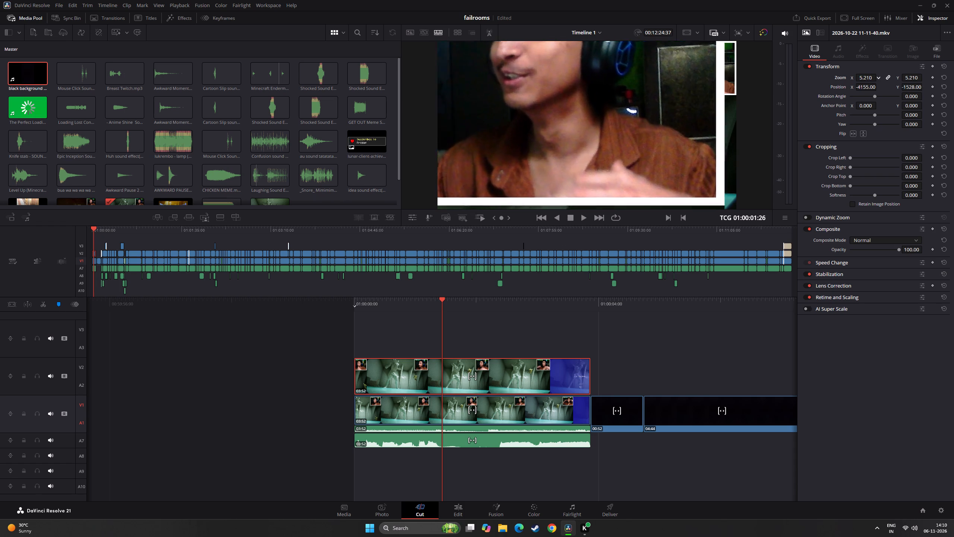
drag(849, 81, 843, 81)
drag(867, 88, 910, 116)
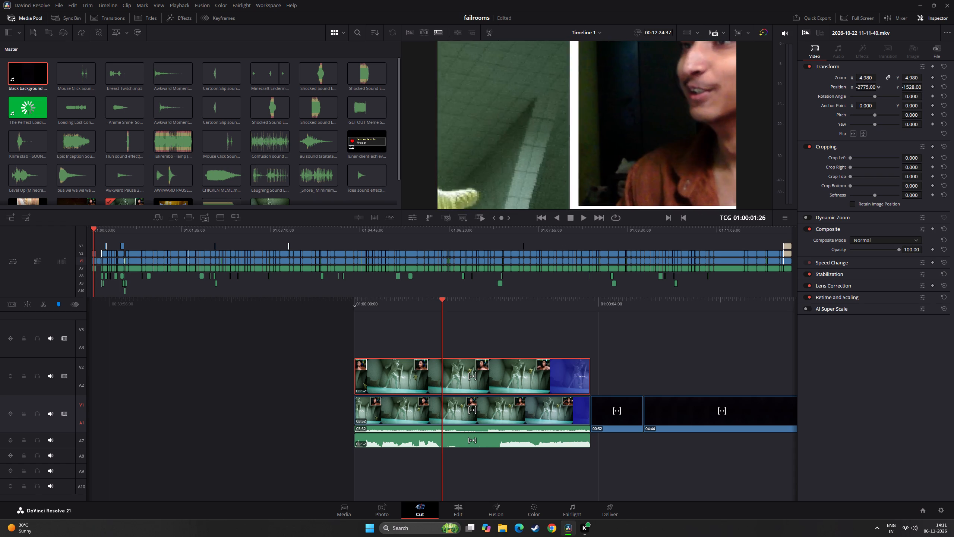
drag(910, 116, 558, 123)
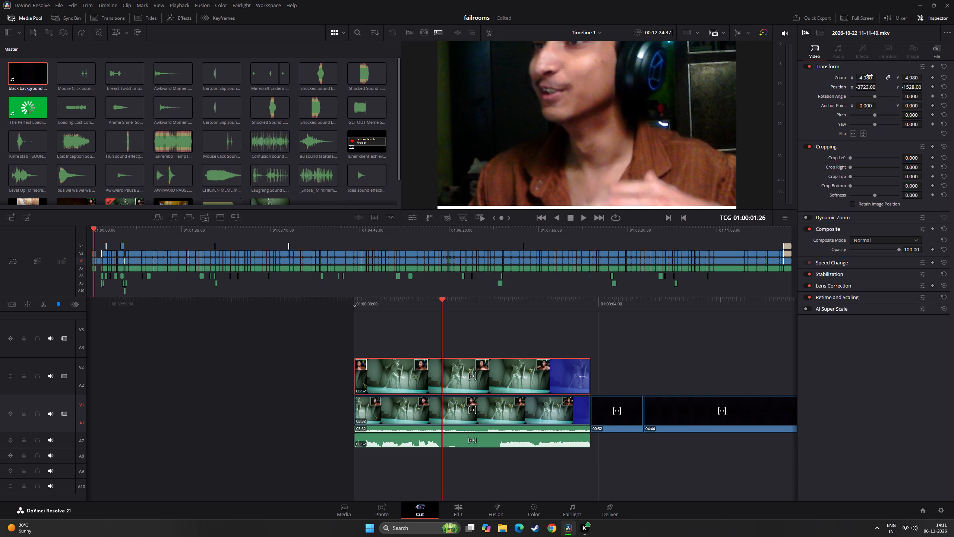
Reframe the pasted V2 clip on the facecam with zoom 4.790 and position X -3584, Y -1880.
drag(869, 75, 865, 75)
drag(866, 87, 900, 90)
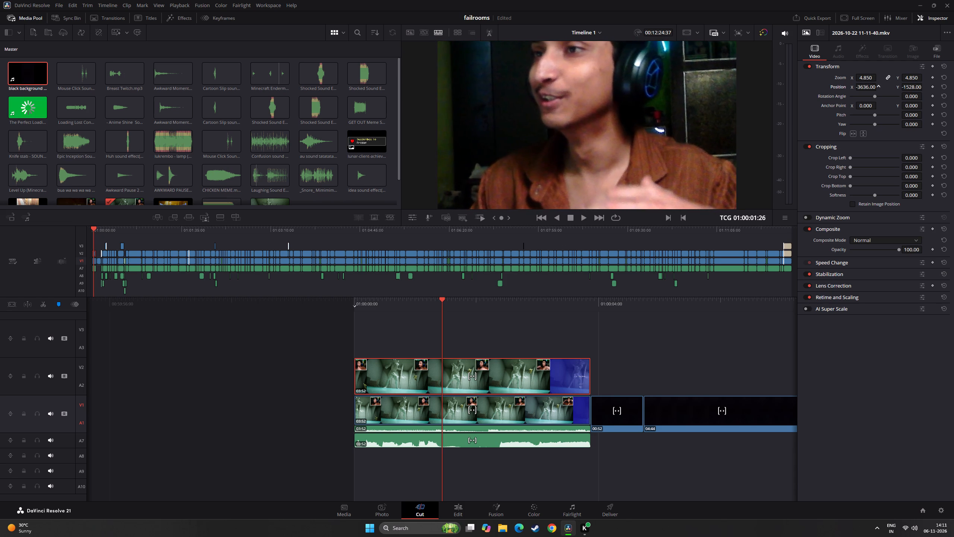
drag(900, 90, 924, 94)
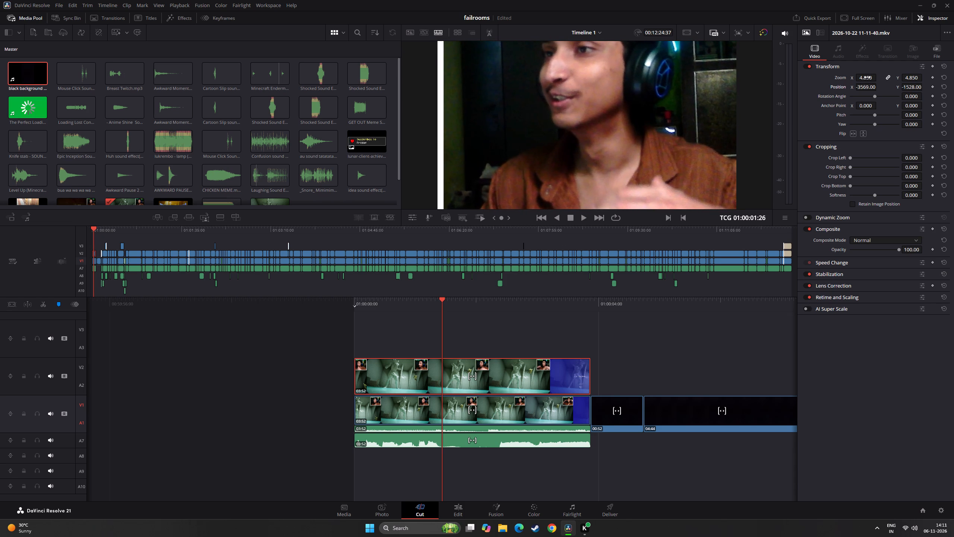
click(867, 77)
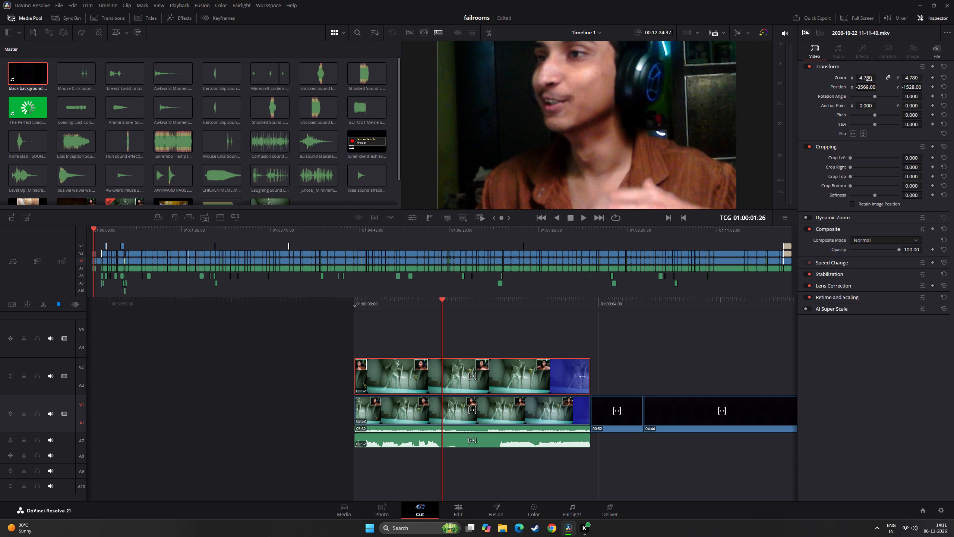
drag(870, 82, 867, 83)
click(870, 85)
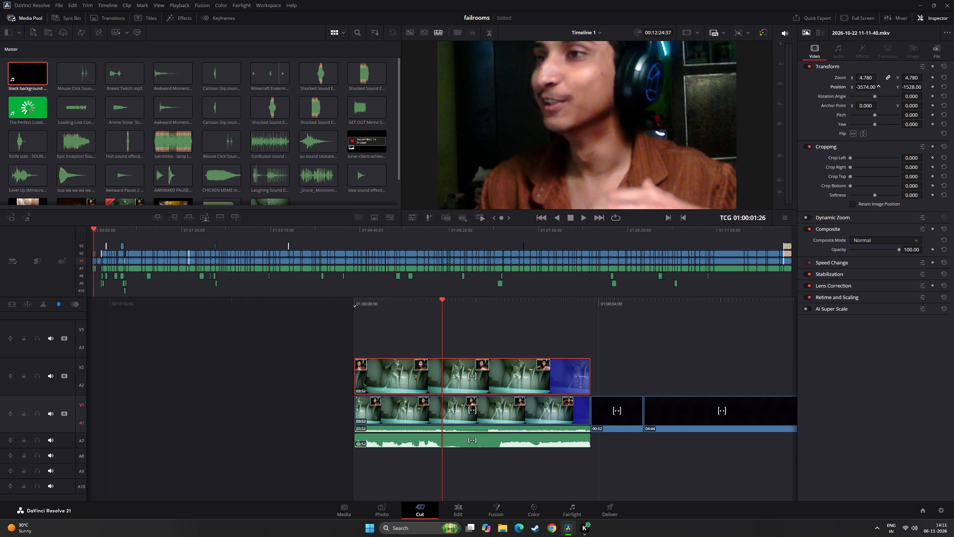
drag(911, 84, 809, 106)
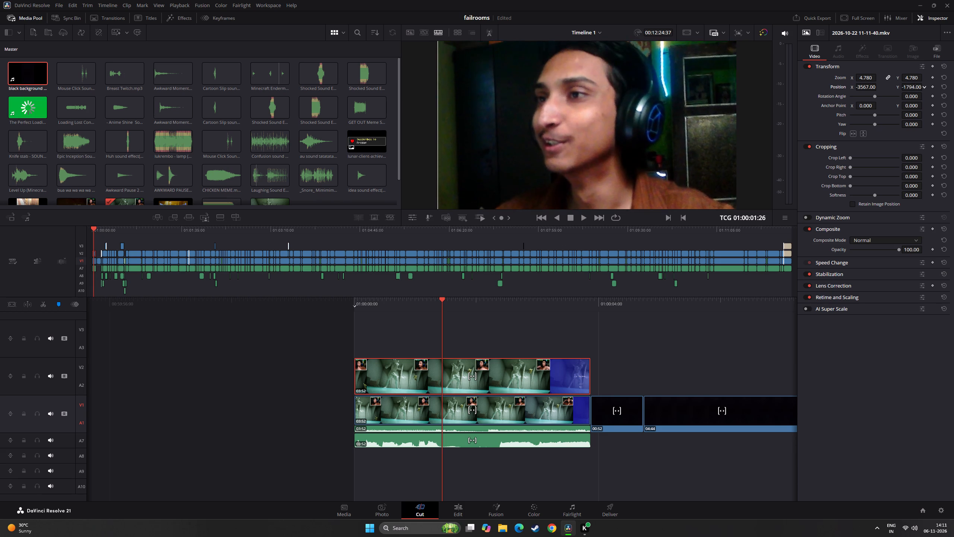
drag(809, 106, 701, 152)
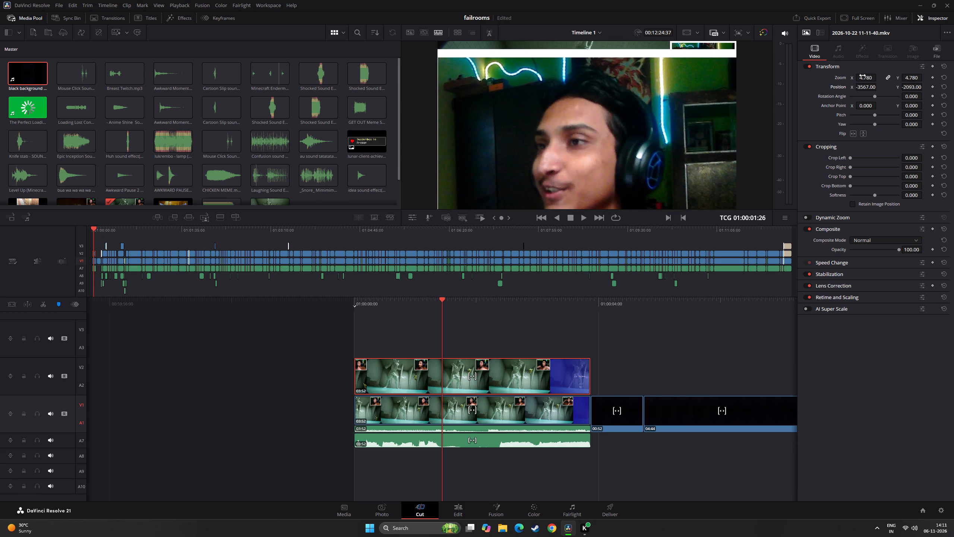
click(862, 75)
drag(863, 89, 858, 91)
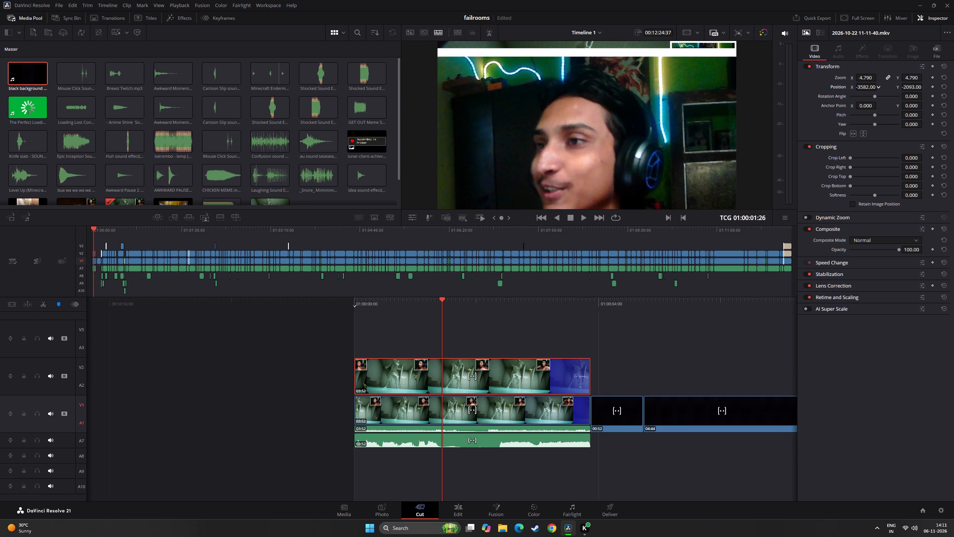
drag(858, 91, 857, 91)
drag(918, 87, 509, 279)
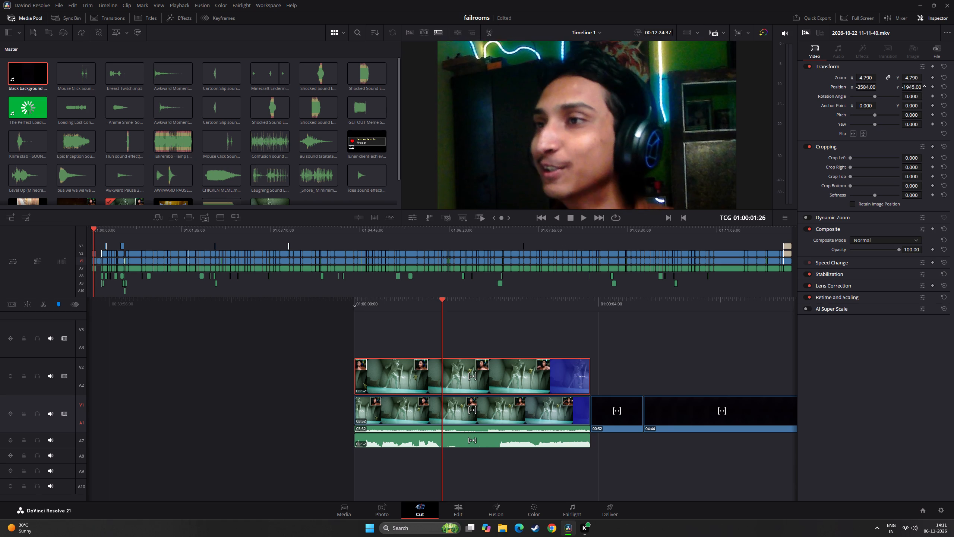
drag(509, 279, 523, 282)
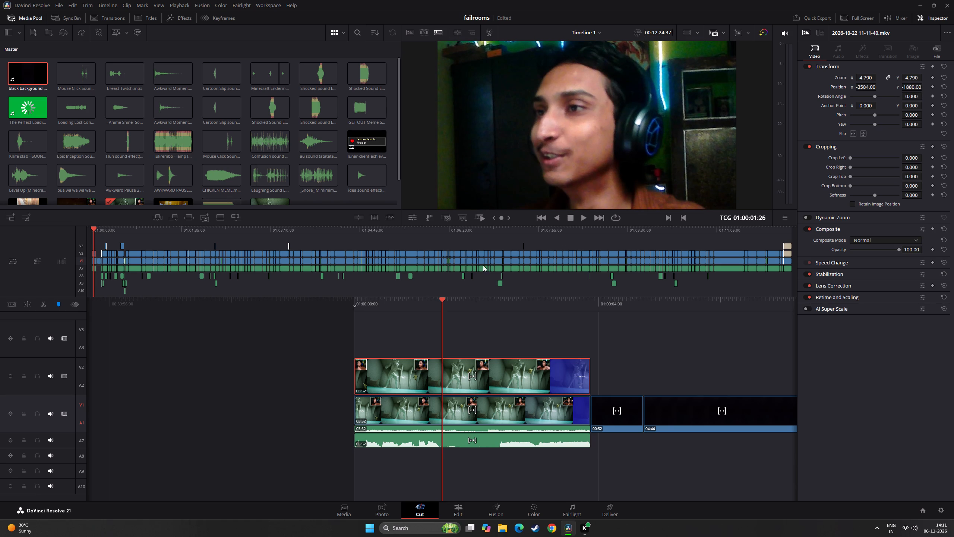
Split the pasted segment on all tracks at 01:00:01:23 and 01:00:02:21, and delete the middle portion.
click(449, 303)
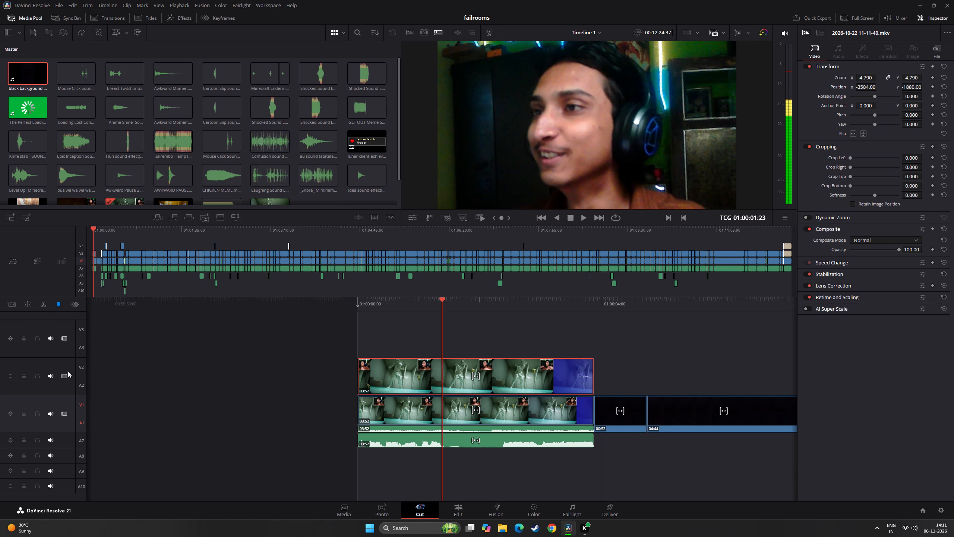
double_click(42, 307)
drag(433, 304, 372, 310)
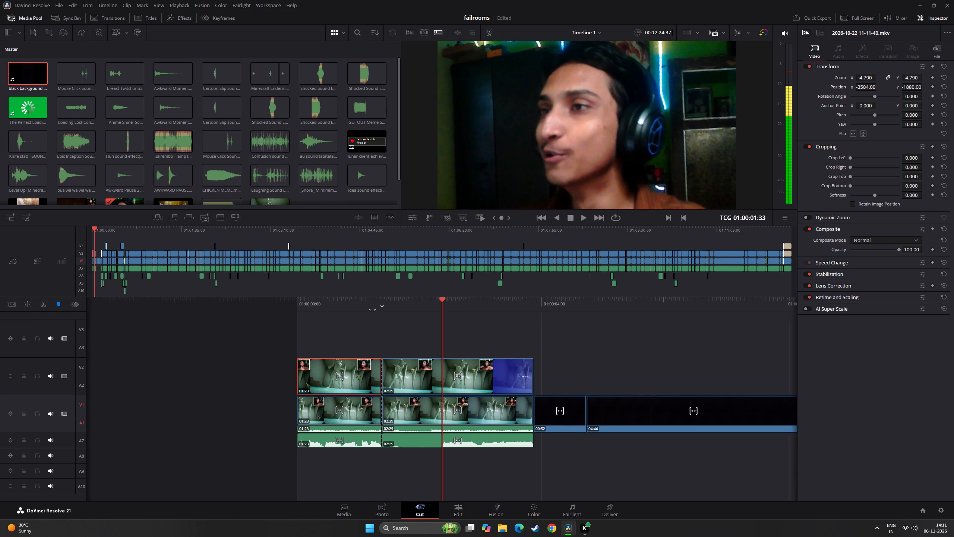
drag(372, 310, 333, 308)
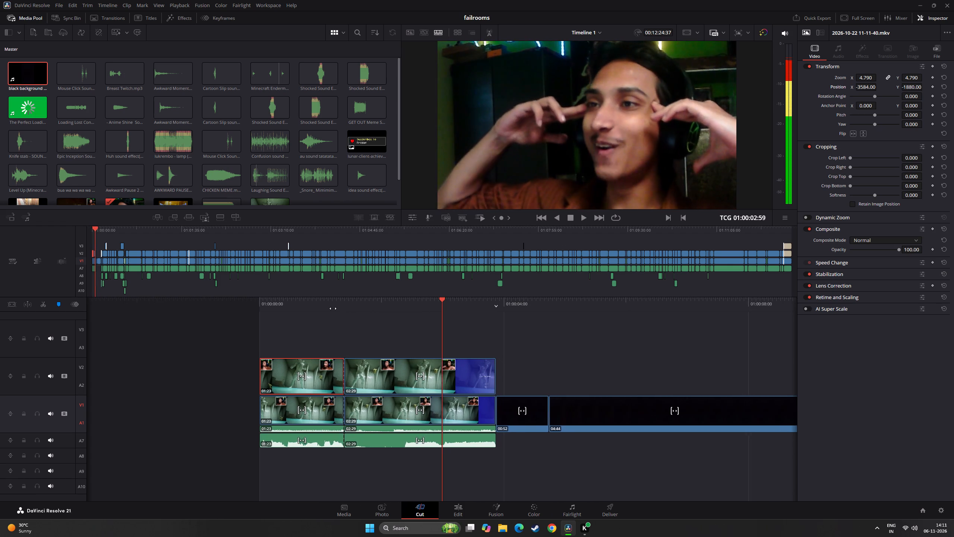
drag(333, 308, 374, 317)
click(45, 304)
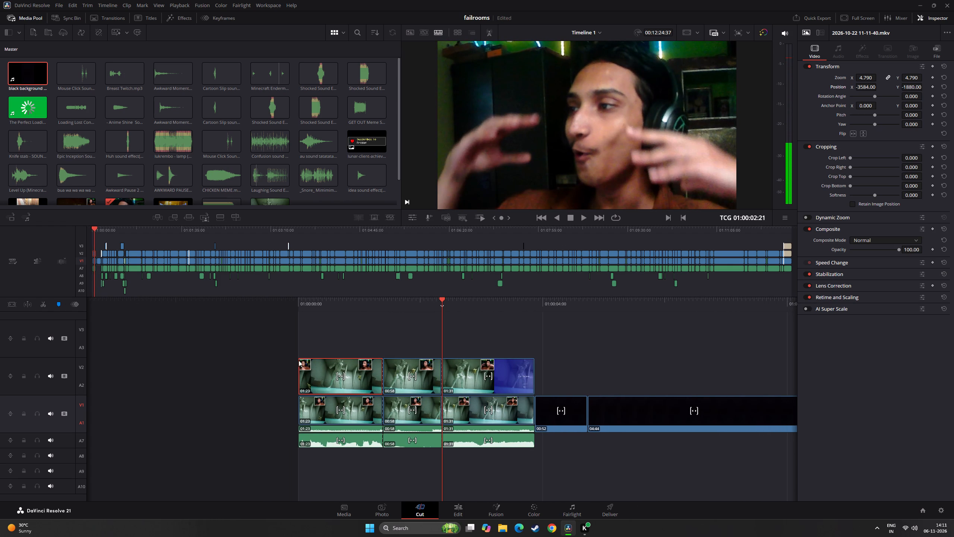
click(398, 403)
key(BackSpace)
click(399, 401)
key(BackSpace)
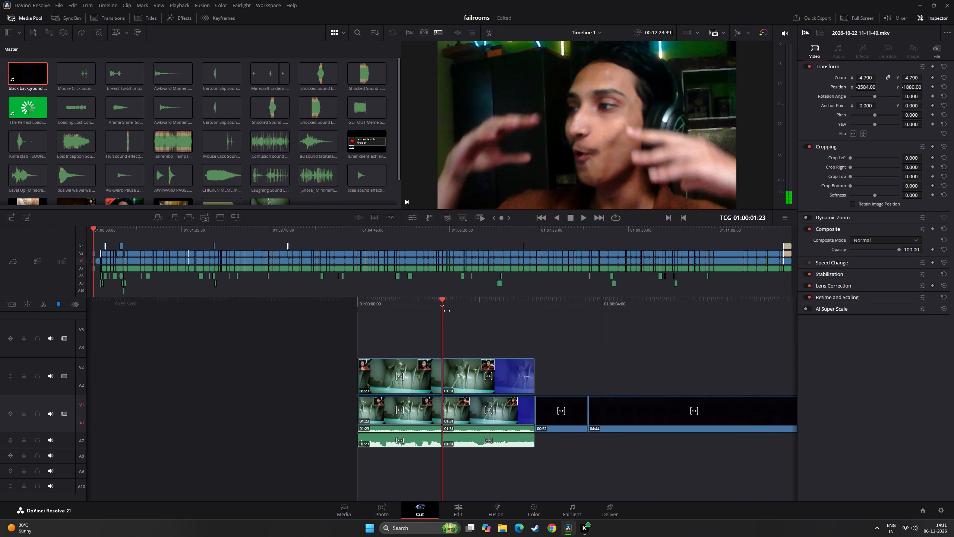
Add zoom and position keyframes at 01:00:01:23 to the second V2 clip.
click(469, 371)
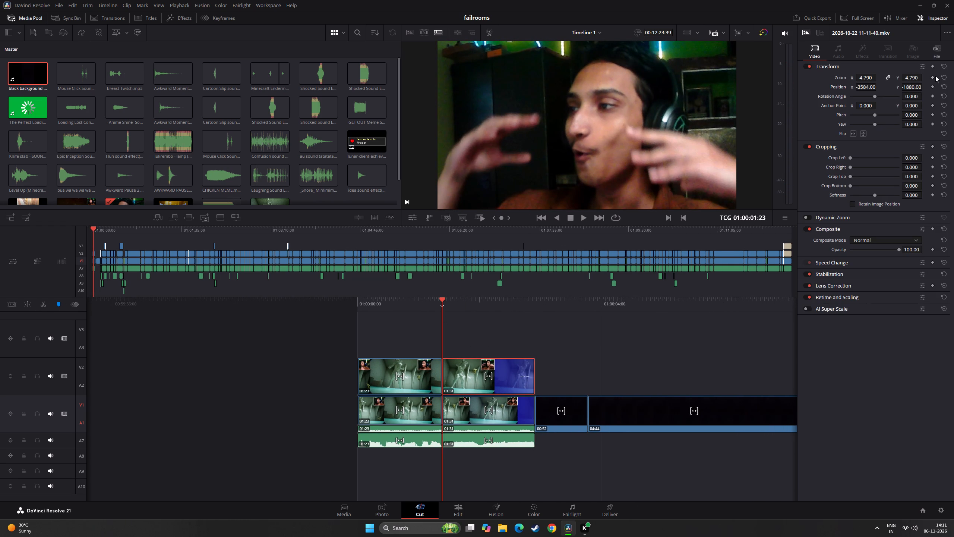
click(935, 76)
click(933, 76)
click(932, 87)
At 01:00:02:02, enlarge the second V2 clip to zoom 6.160 and position X about -5099, Y -2430.
drag(480, 304, 436, 304)
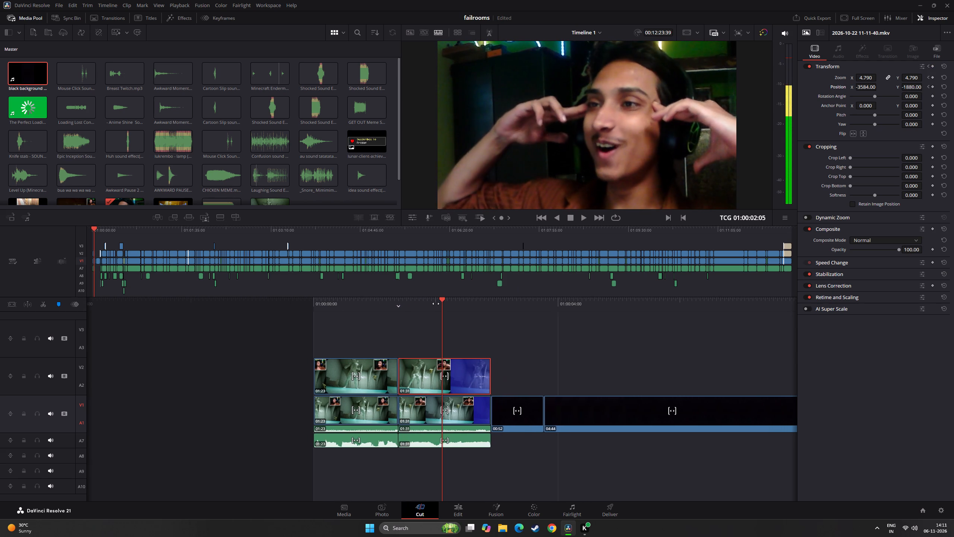
drag(436, 304, 448, 303)
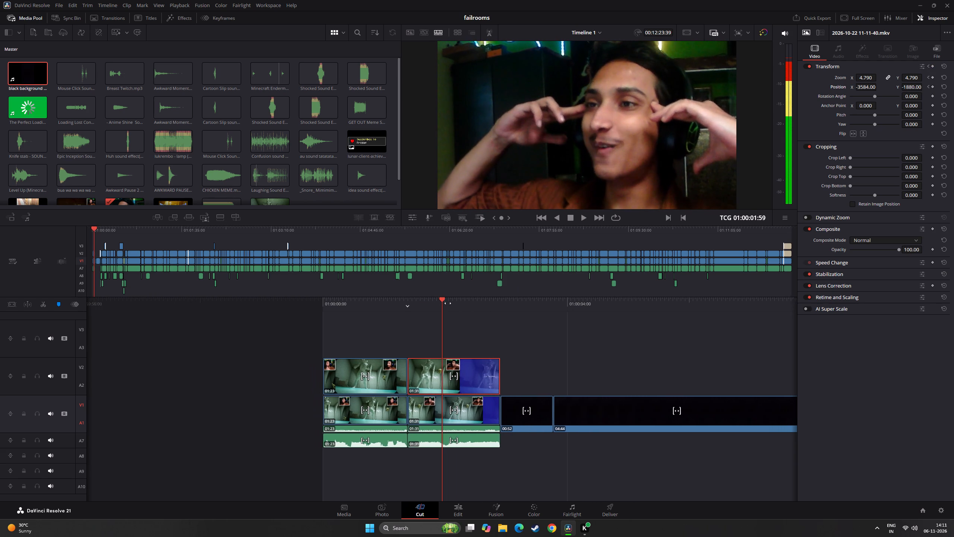
drag(448, 303, 440, 306)
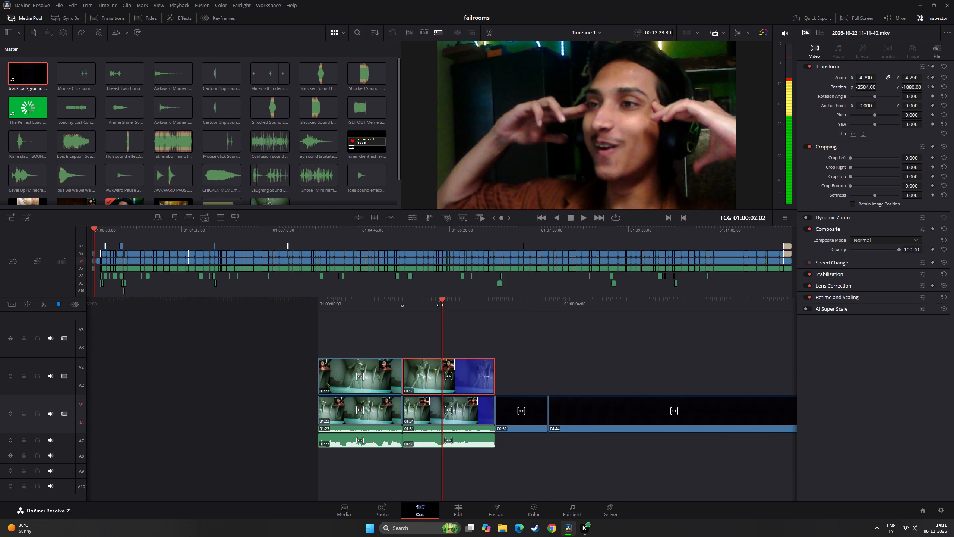
drag(869, 78, 875, 78)
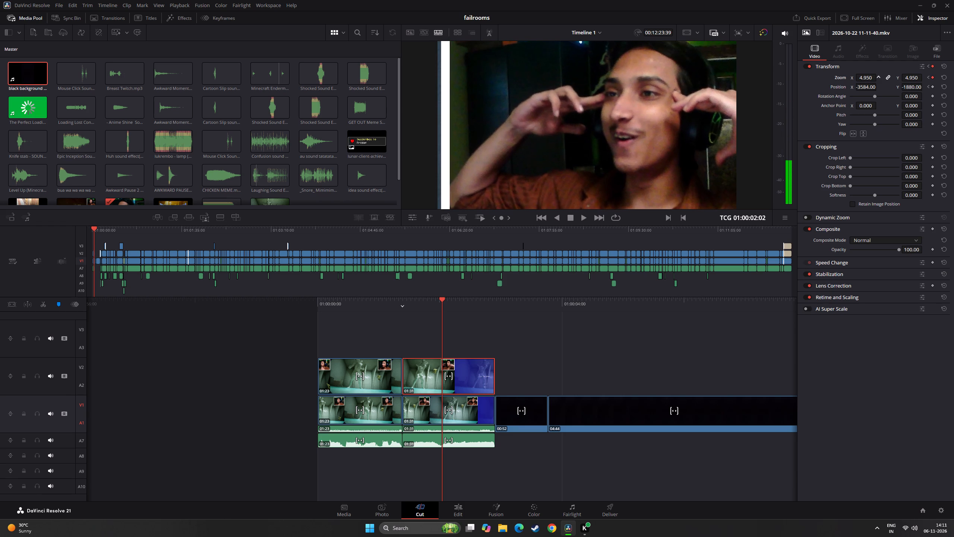
drag(875, 78, 920, 85)
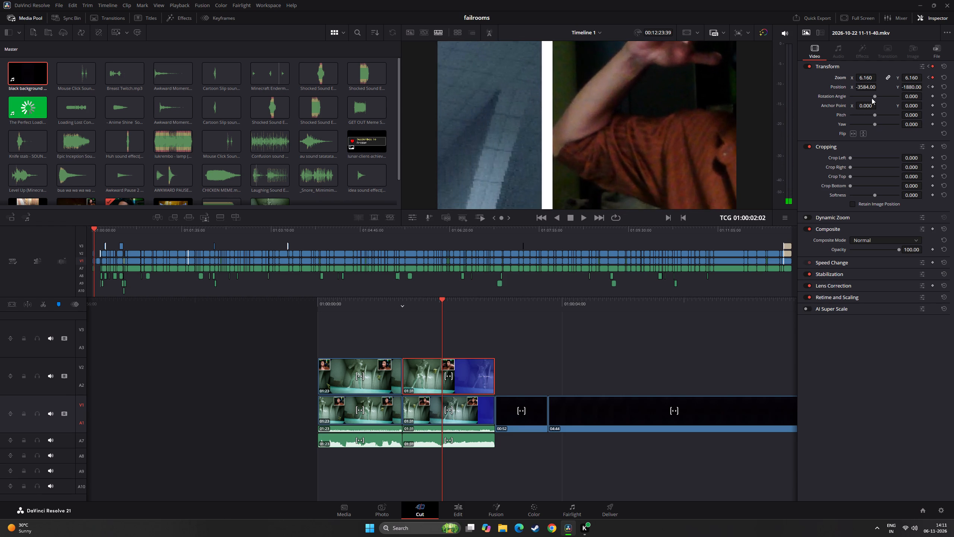
drag(868, 85, 572, 107)
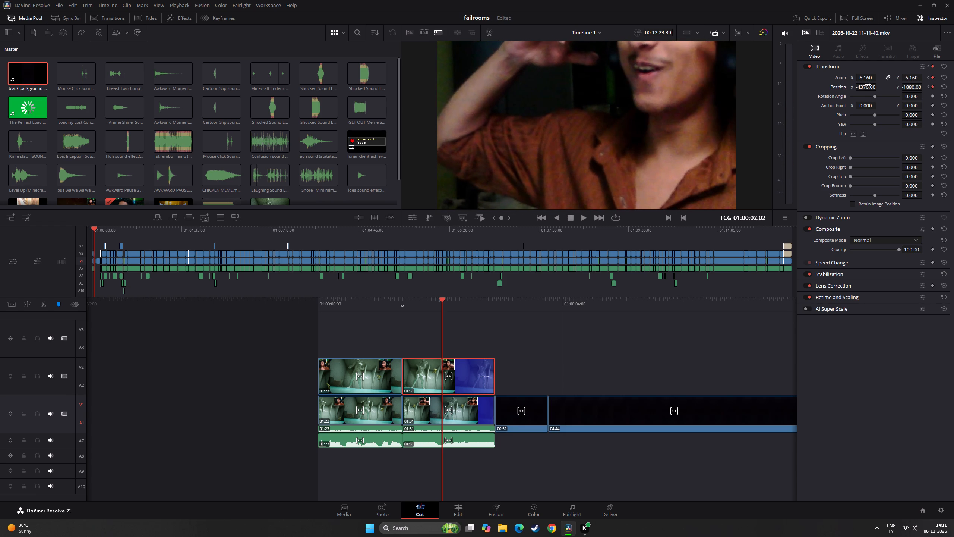
drag(917, 85, 713, 117)
drag(866, 87, 862, 87)
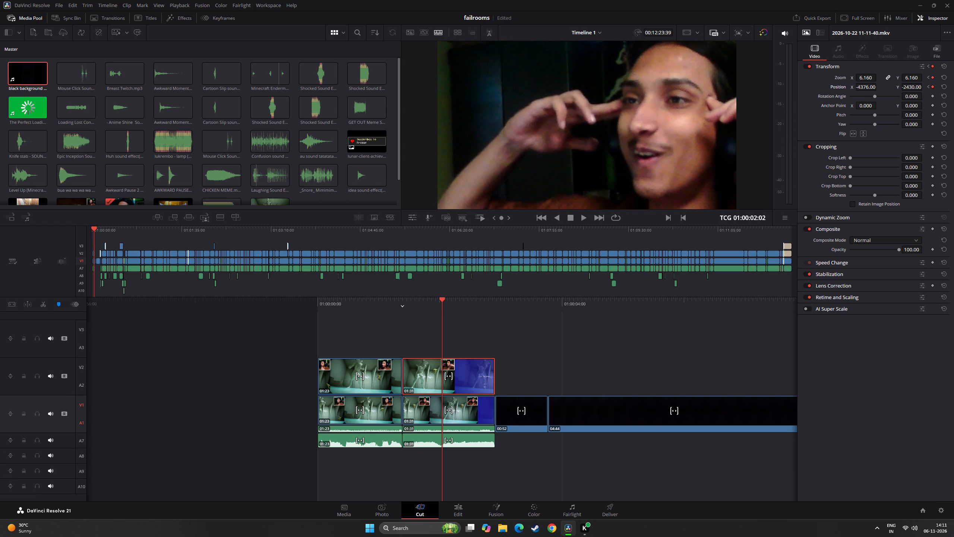
drag(862, 87, 596, 114)
Push the second V2 clip's close-up at 01:00:02:02 to zoom 8.380 and position X -6688, Y -3711.
drag(858, 78, 936, 87)
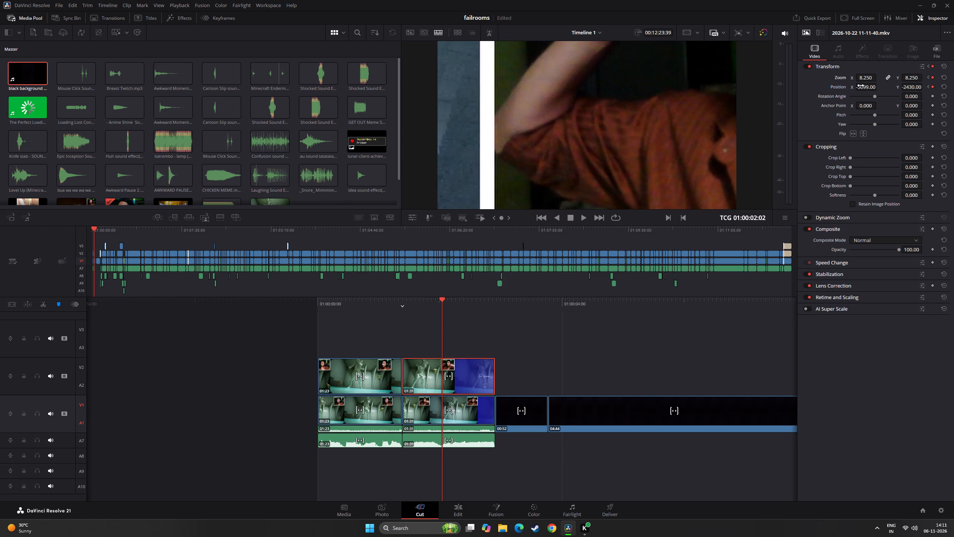
drag(860, 86, 276, 119)
drag(910, 85, 540, 268)
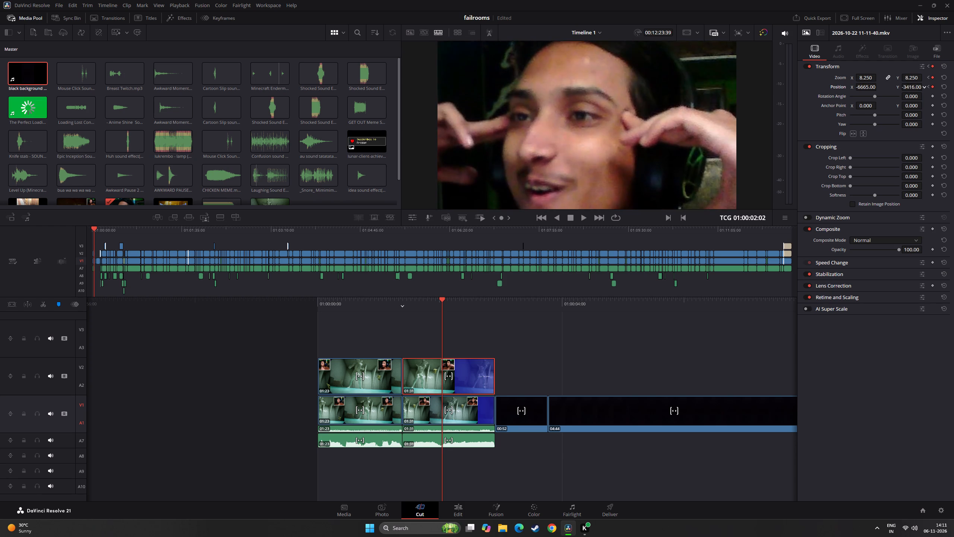
drag(540, 268, 486, 320)
drag(910, 88, 835, 101)
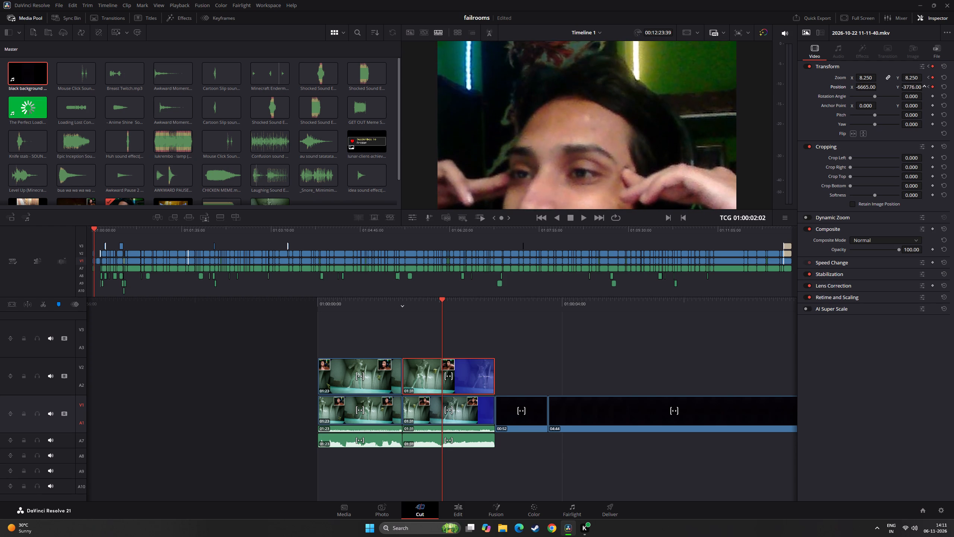
drag(835, 101, 857, 107)
click(864, 82)
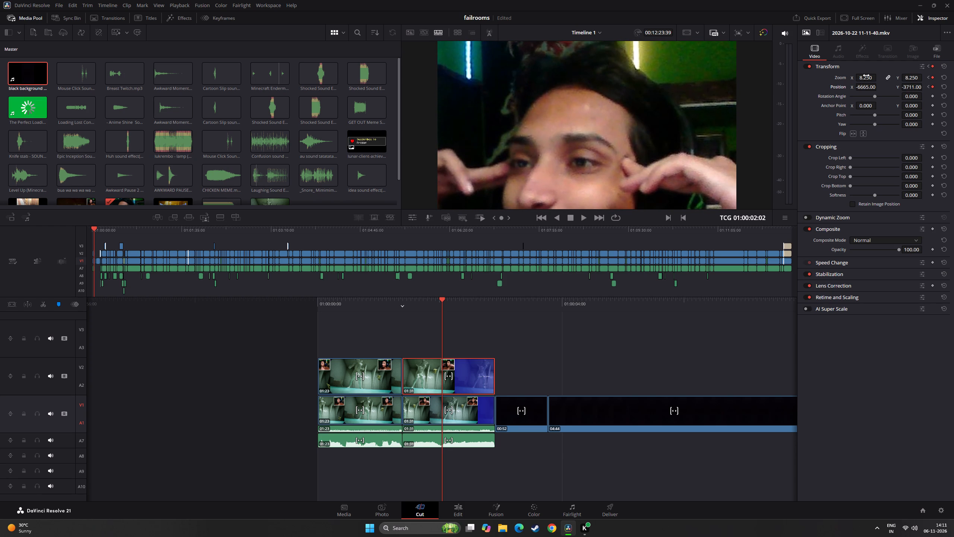
drag(866, 75, 871, 77)
drag(864, 91, 852, 91)
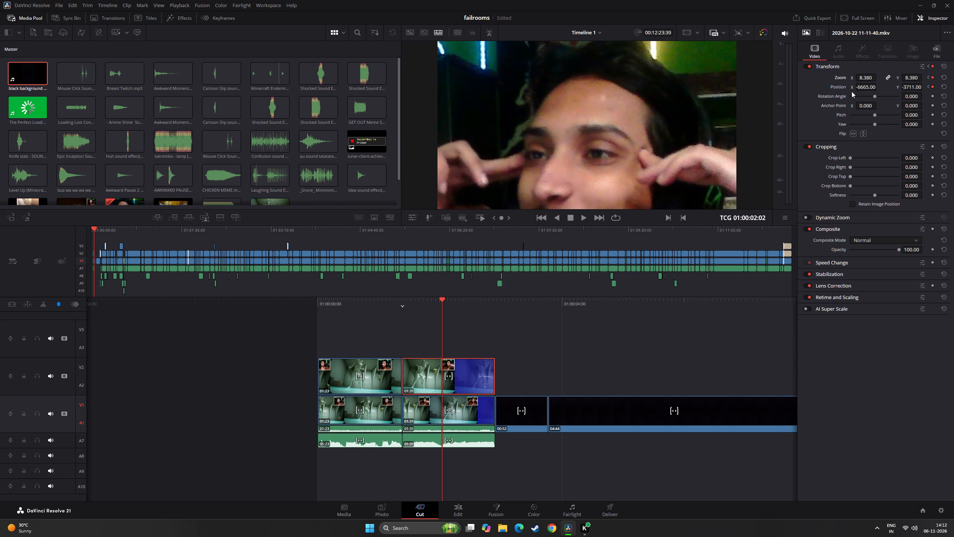
drag(852, 91, 852, 91)
drag(861, 89, 853, 89)
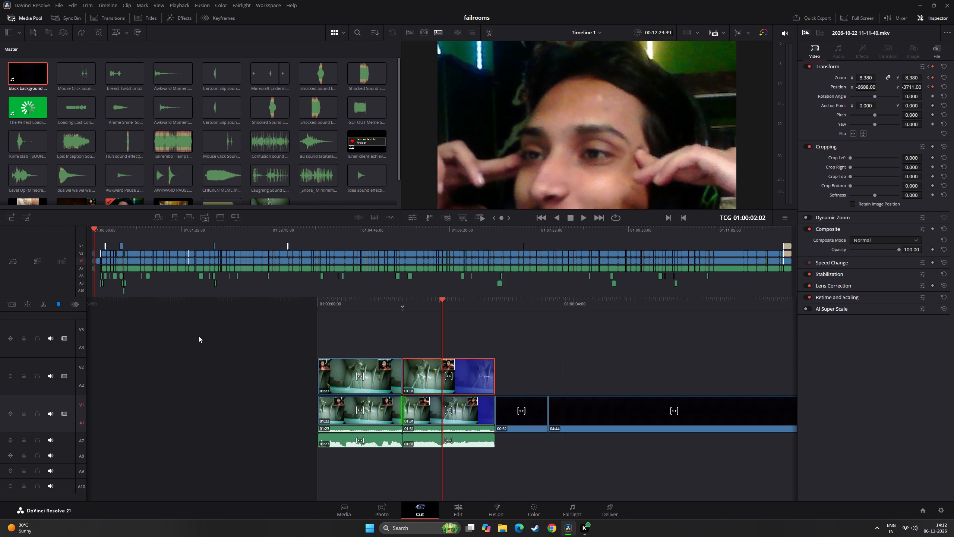
Split the teaser on all tracks at 01:00:02:06 and delete the trailing V1 and V2 pieces before the black clip.
click(454, 313)
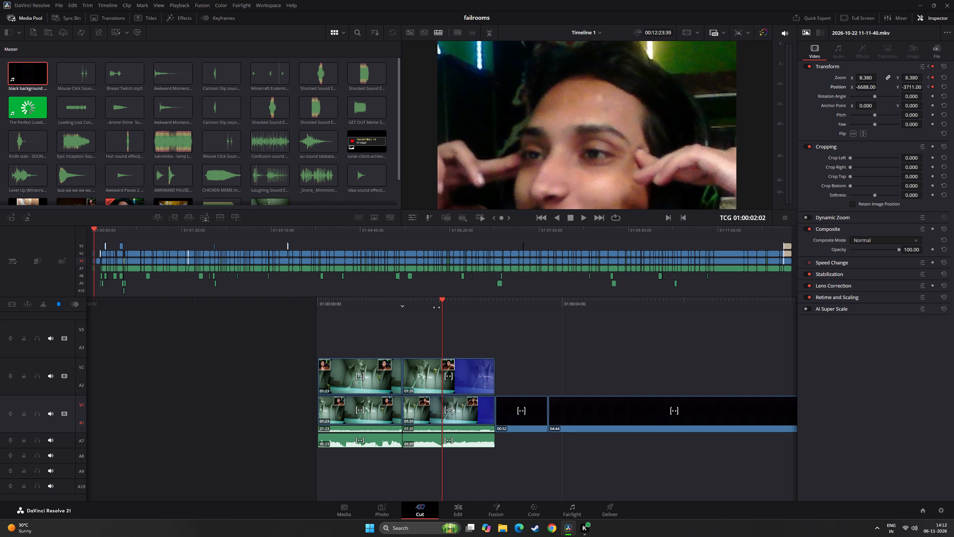
drag(436, 307, 432, 305)
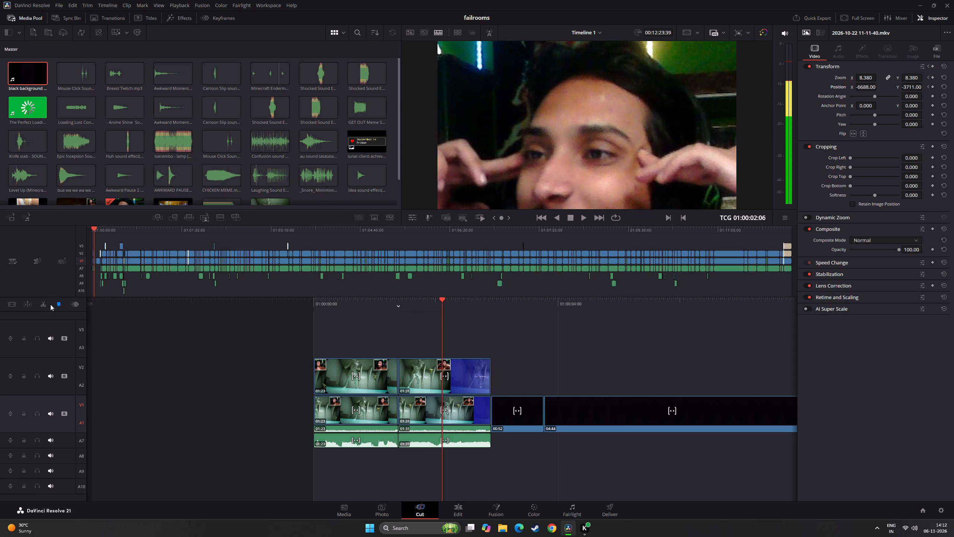
click(49, 304)
click(48, 303)
click(458, 413)
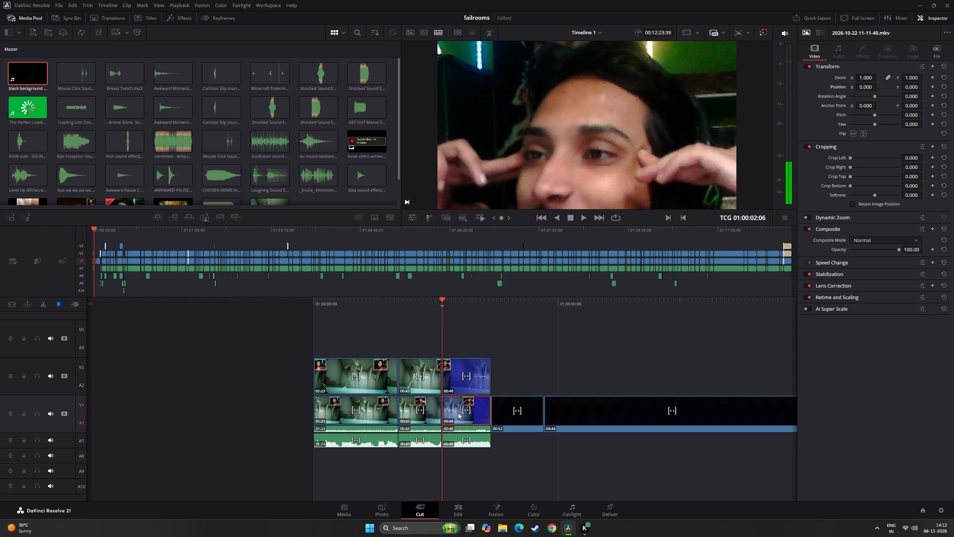
key(BackSpace)
click(458, 413)
key(BackSpace)
click(464, 381)
key(BackSpace)
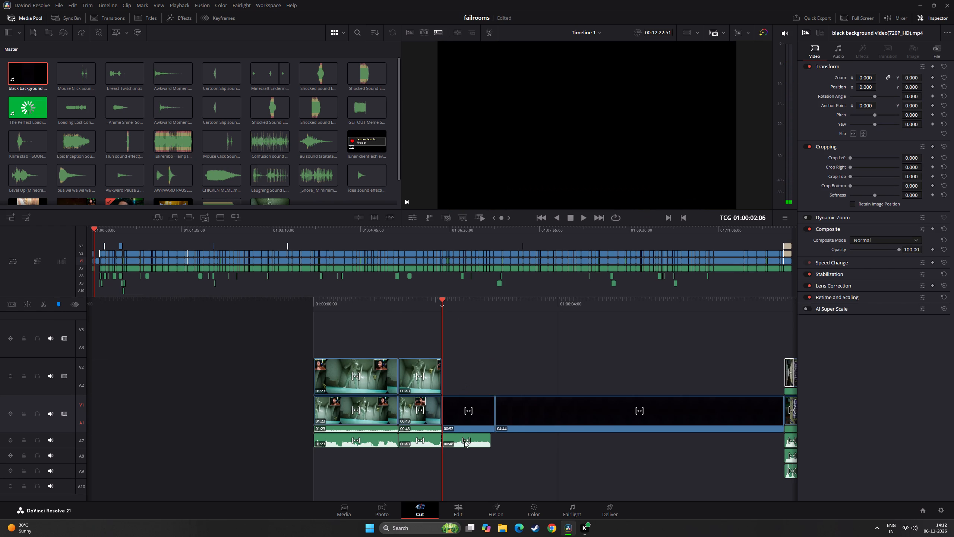
click(464, 441)
click(505, 363)
Play the teaser from 01:00:00:00 to check the close-up and the cut to black.
drag(439, 311, 618, 306)
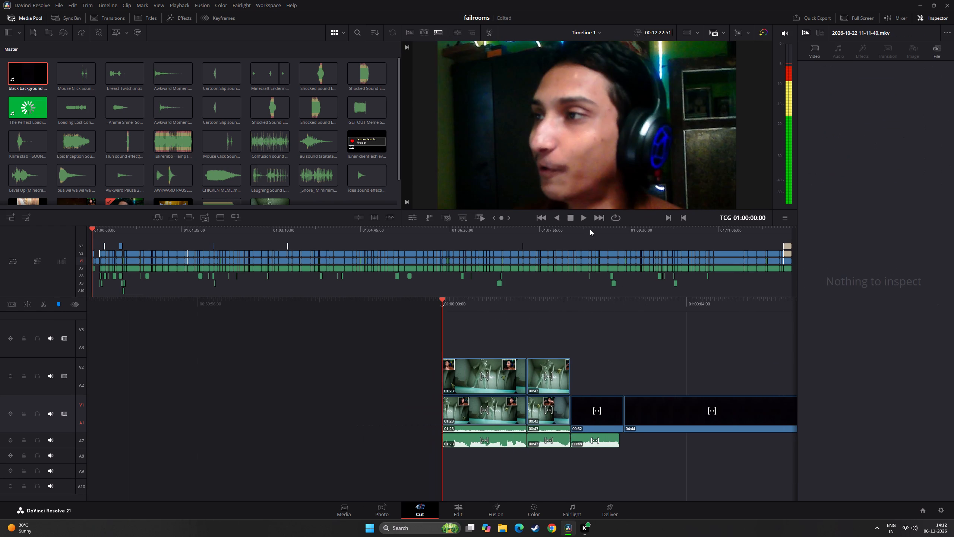
click(582, 218)
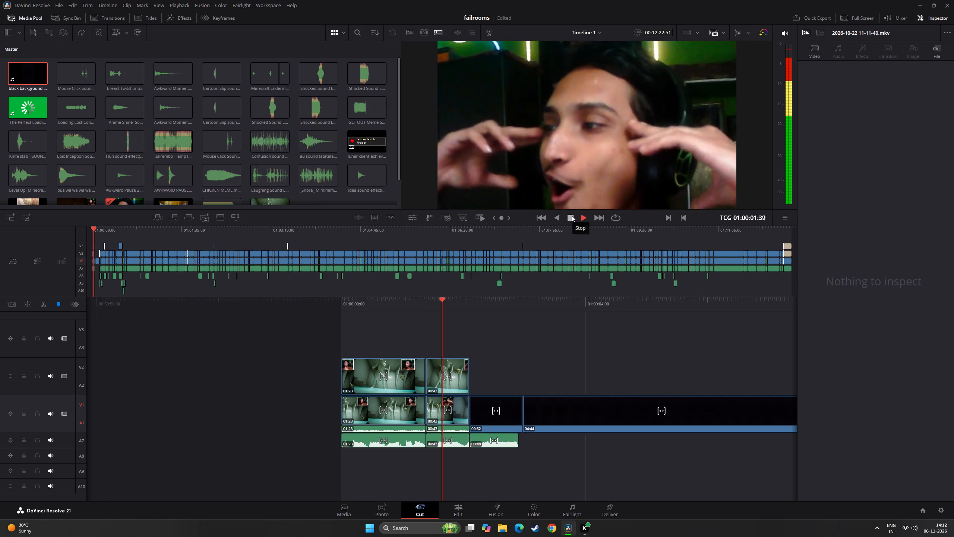
click(572, 216)
drag(435, 302, 476, 309)
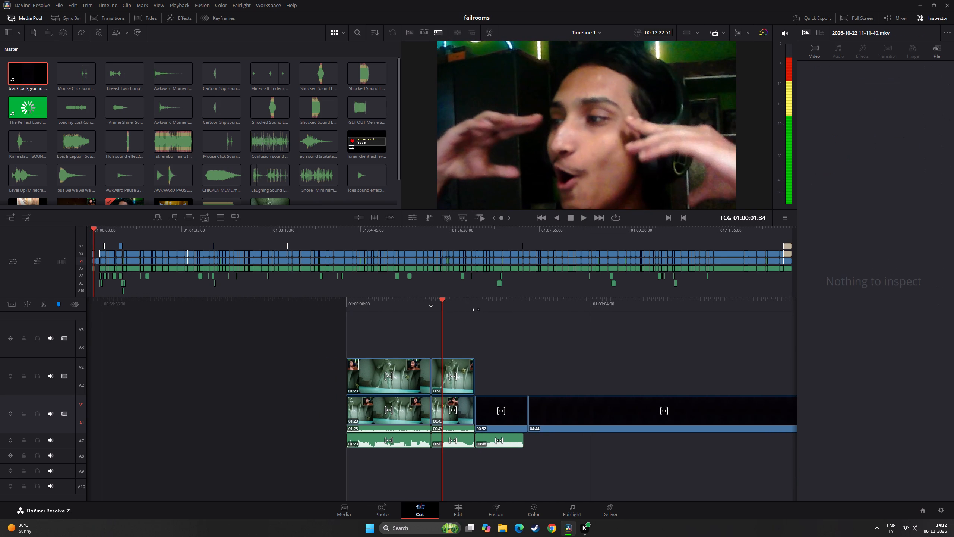
Apply the Camera Shake effect from Resolve FX Film Emulation to the second V2 clip.
click(171, 18)
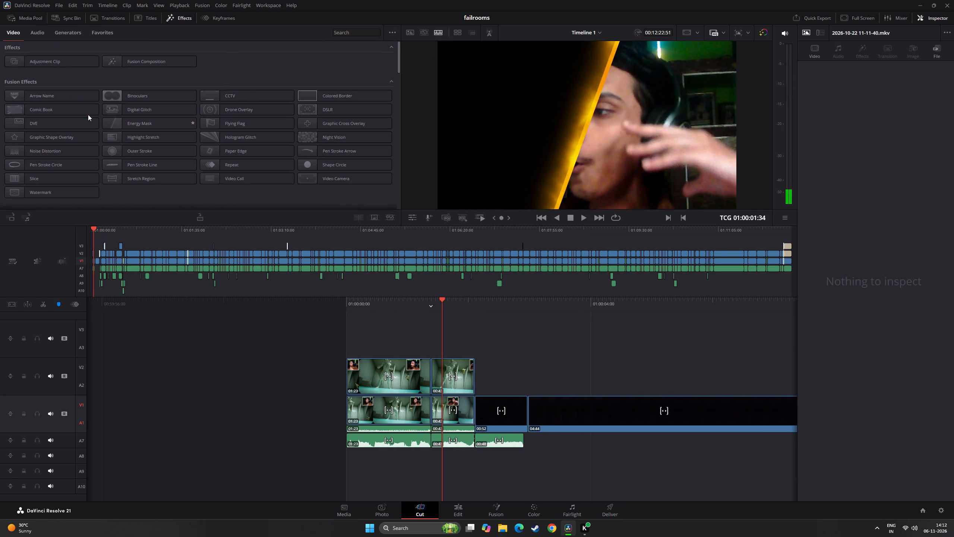
scroll(84, 113, up, 6)
scroll(83, 114, down, 4)
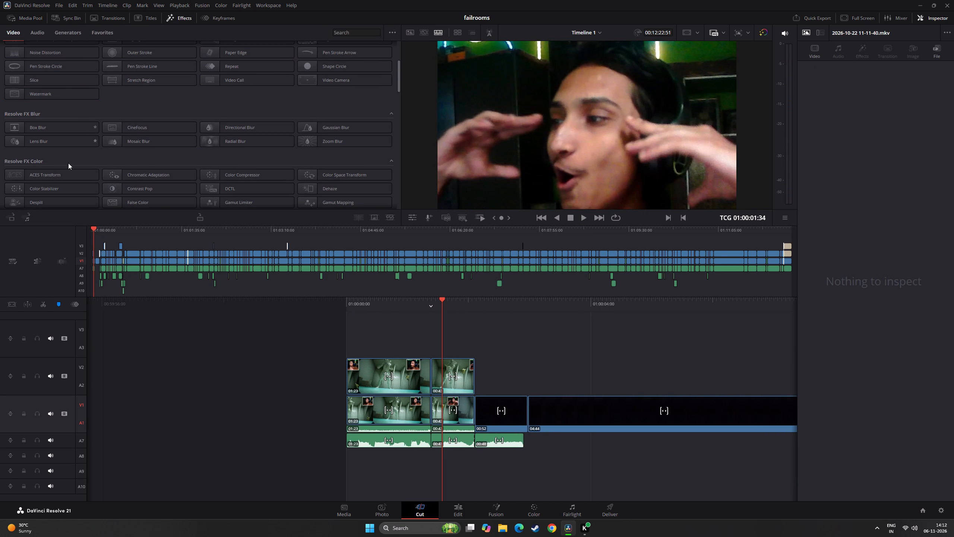
scroll(64, 163, down, 3)
drag(57, 175, 421, 349)
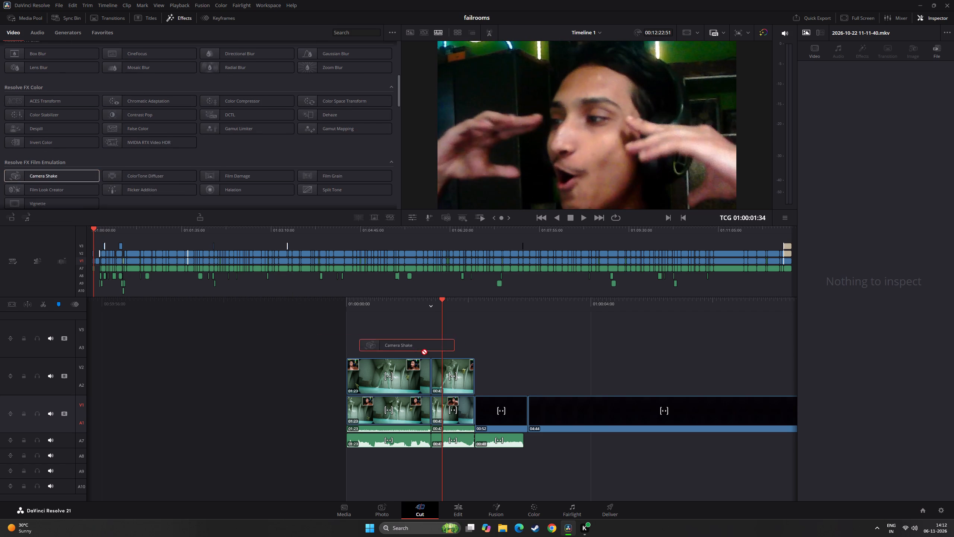
drag(421, 349, 456, 373)
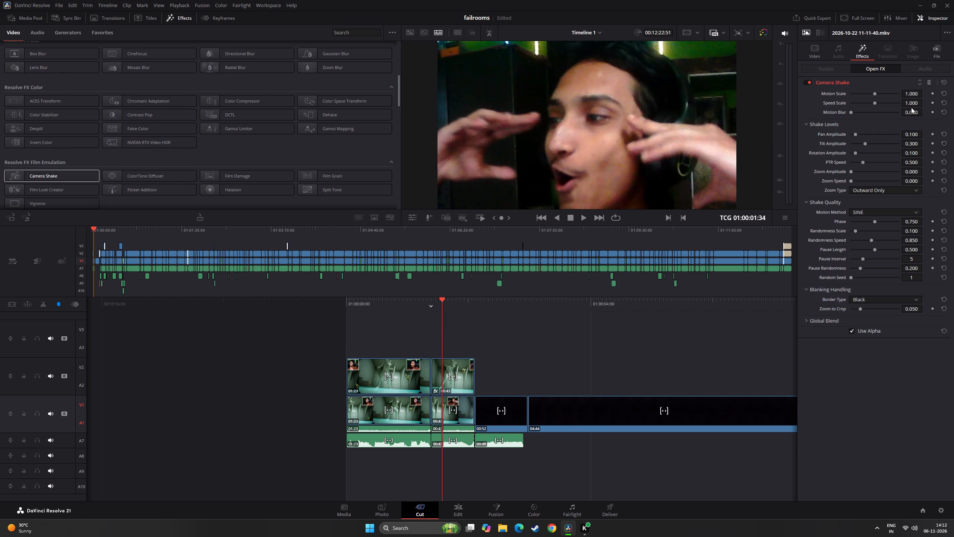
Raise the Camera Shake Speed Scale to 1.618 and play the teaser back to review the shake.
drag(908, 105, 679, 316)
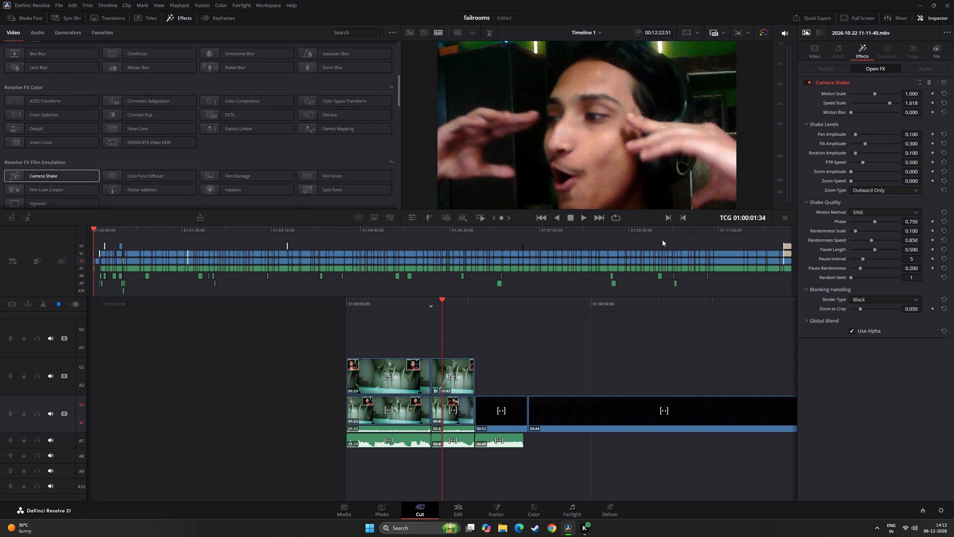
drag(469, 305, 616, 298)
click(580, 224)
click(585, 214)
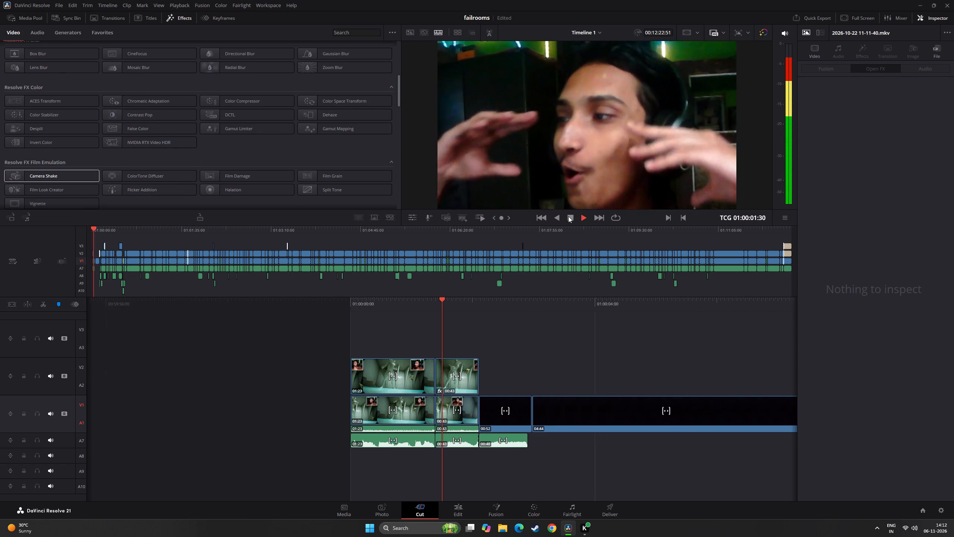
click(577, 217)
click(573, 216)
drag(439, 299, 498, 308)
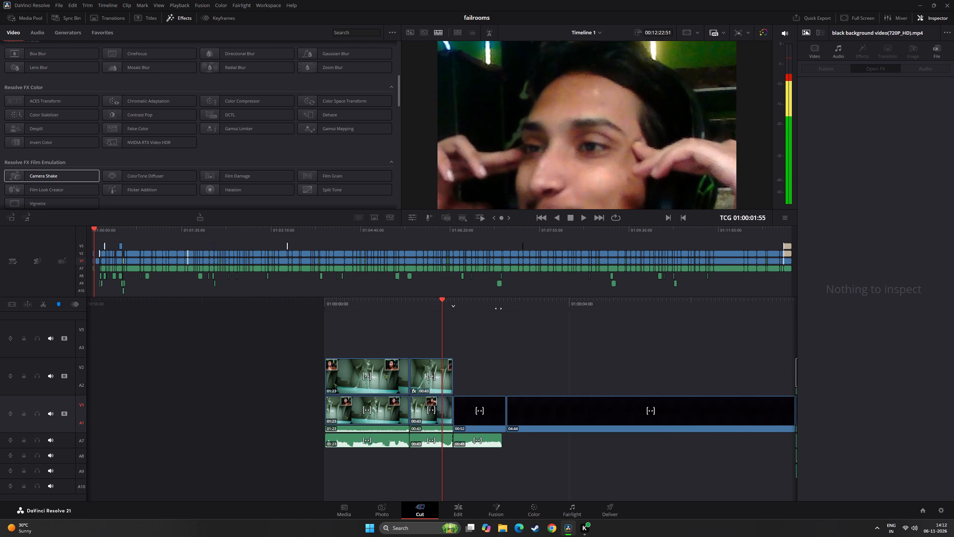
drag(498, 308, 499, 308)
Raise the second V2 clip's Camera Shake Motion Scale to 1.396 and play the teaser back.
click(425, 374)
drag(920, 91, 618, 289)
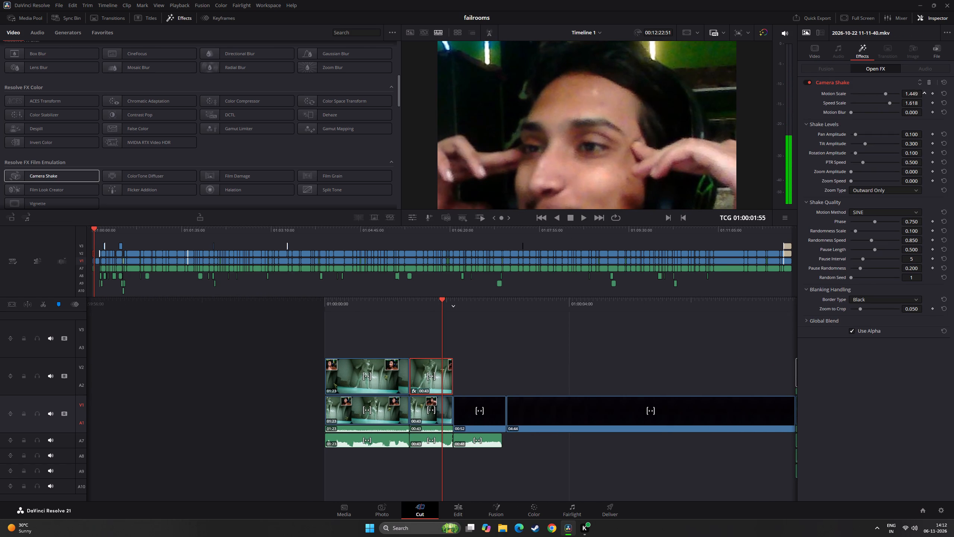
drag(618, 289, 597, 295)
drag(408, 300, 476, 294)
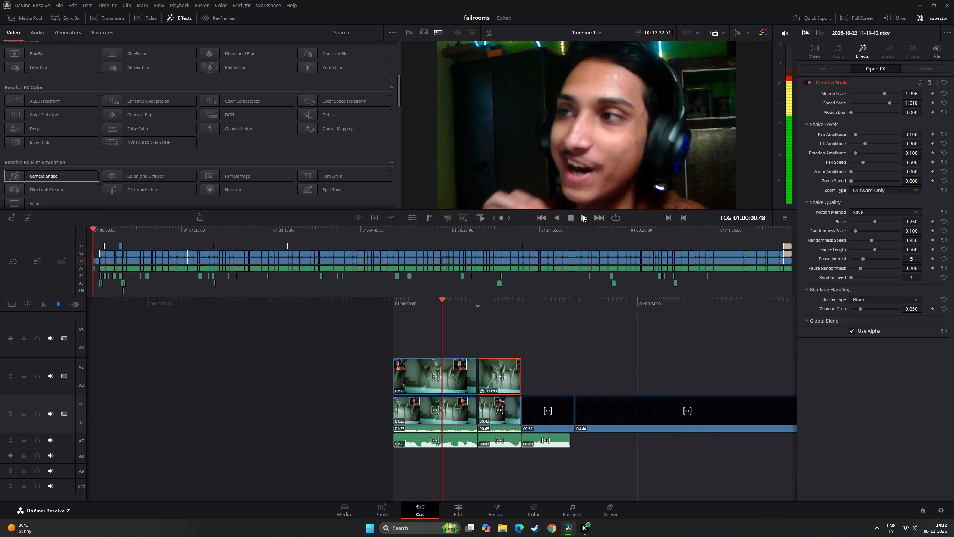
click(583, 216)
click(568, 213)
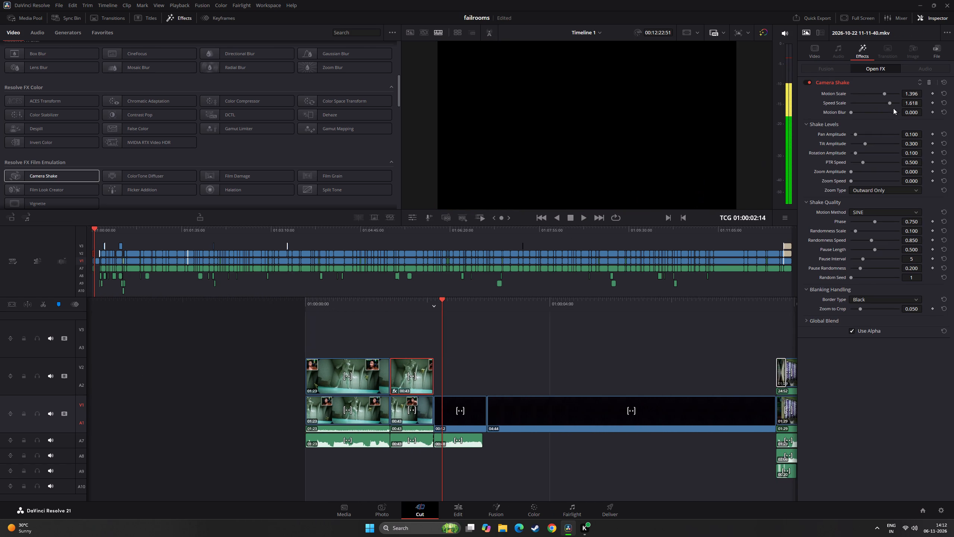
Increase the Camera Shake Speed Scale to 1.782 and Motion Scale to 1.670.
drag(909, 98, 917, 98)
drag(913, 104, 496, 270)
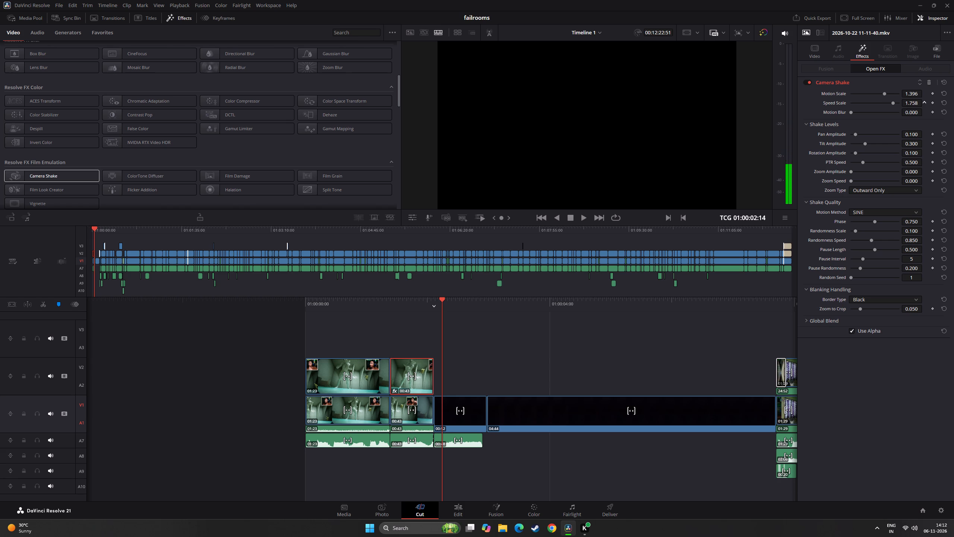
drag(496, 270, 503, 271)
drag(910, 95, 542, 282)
Replay the teaser several times to judge the camera shake on the second V2 clip.
drag(439, 300, 571, 293)
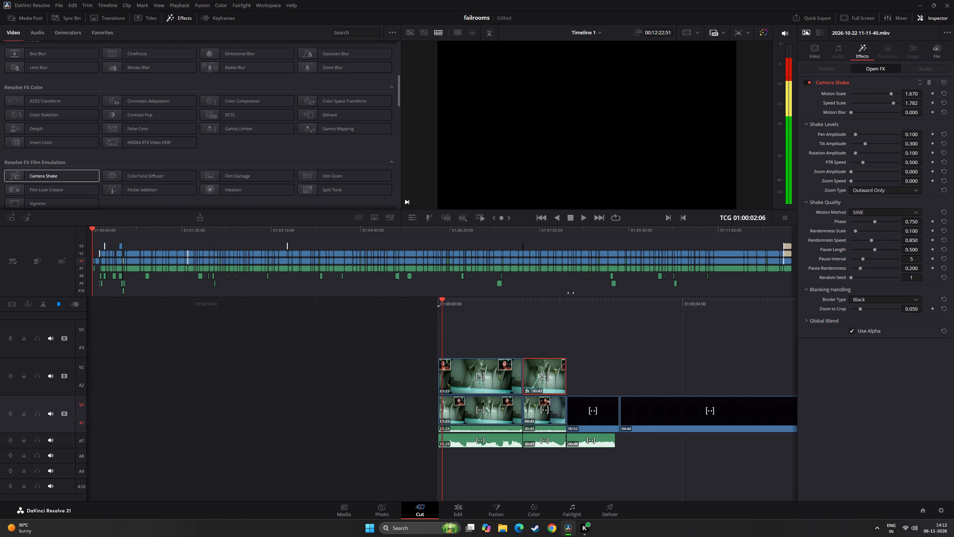
drag(571, 293, 571, 287)
click(582, 223)
drag(584, 219, 580, 219)
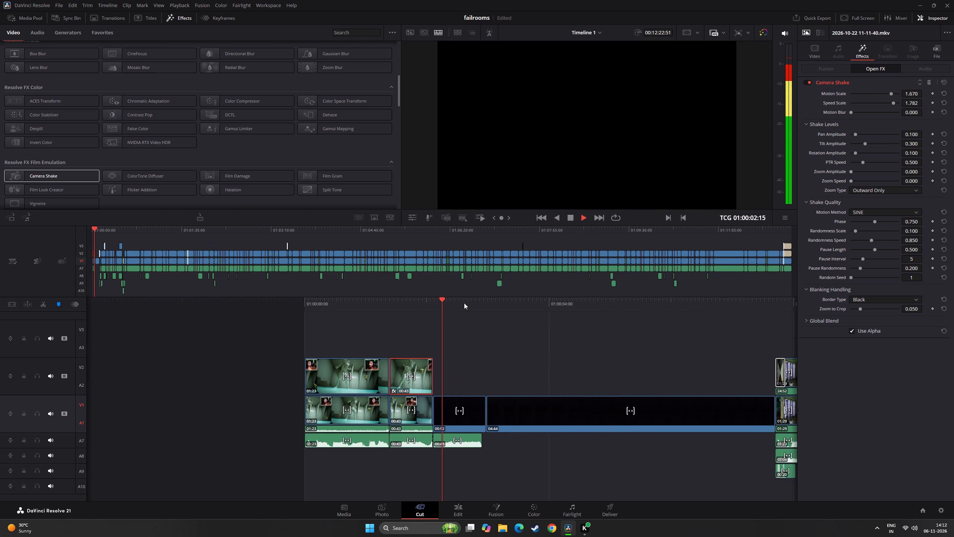
drag(449, 302, 558, 303)
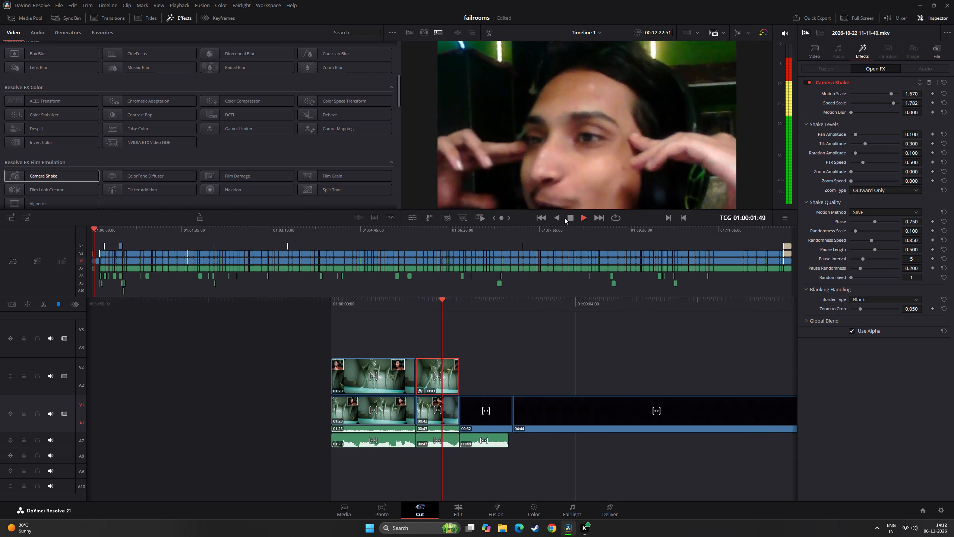
click(565, 218)
drag(441, 302, 582, 306)
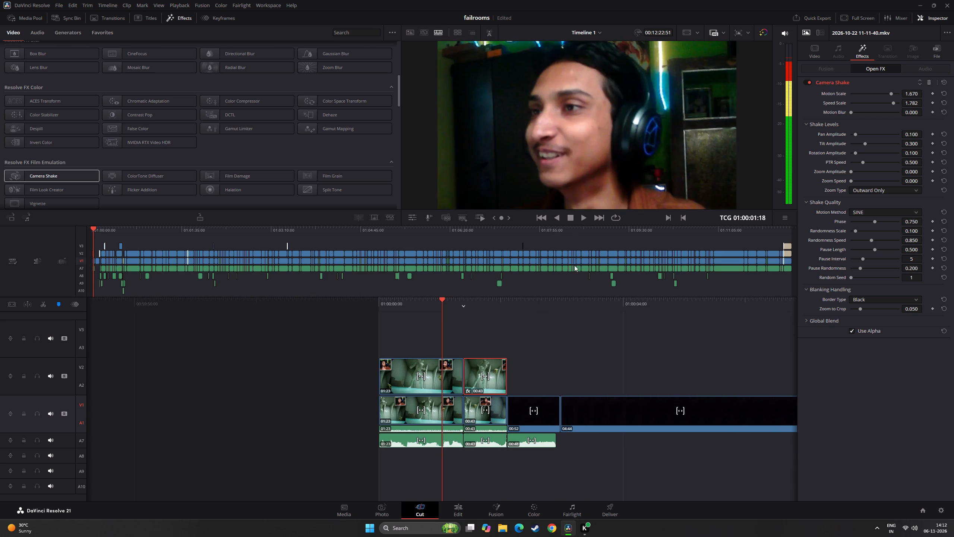
click(569, 218)
drag(463, 302, 483, 302)
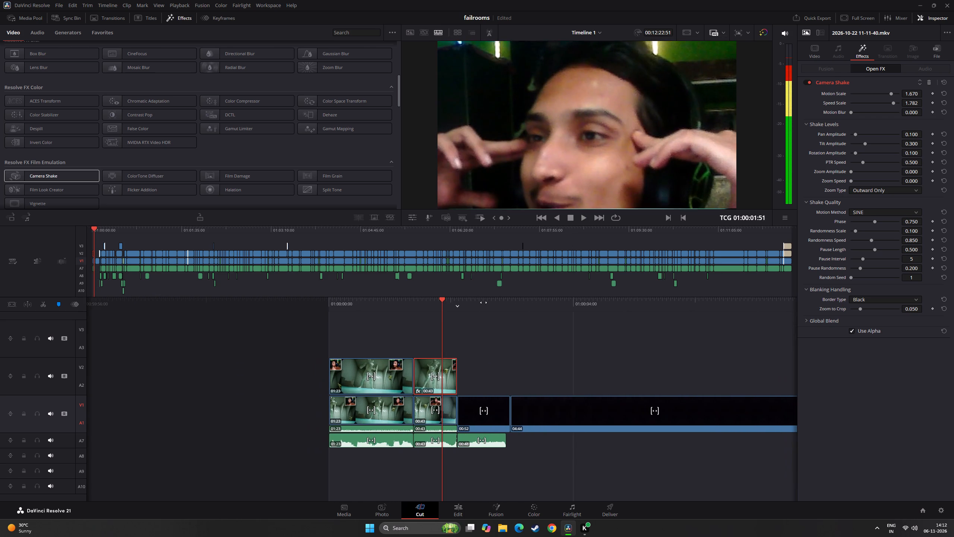
drag(483, 302, 484, 302)
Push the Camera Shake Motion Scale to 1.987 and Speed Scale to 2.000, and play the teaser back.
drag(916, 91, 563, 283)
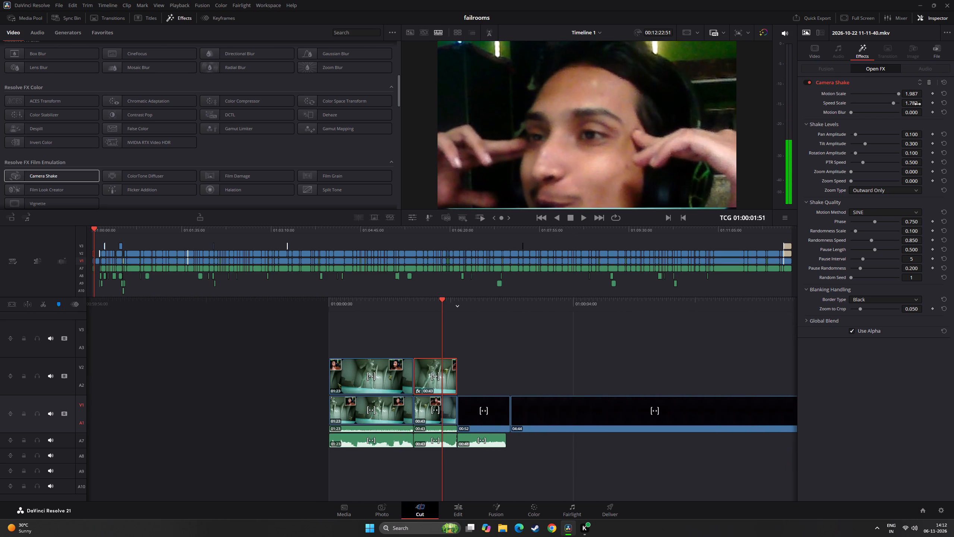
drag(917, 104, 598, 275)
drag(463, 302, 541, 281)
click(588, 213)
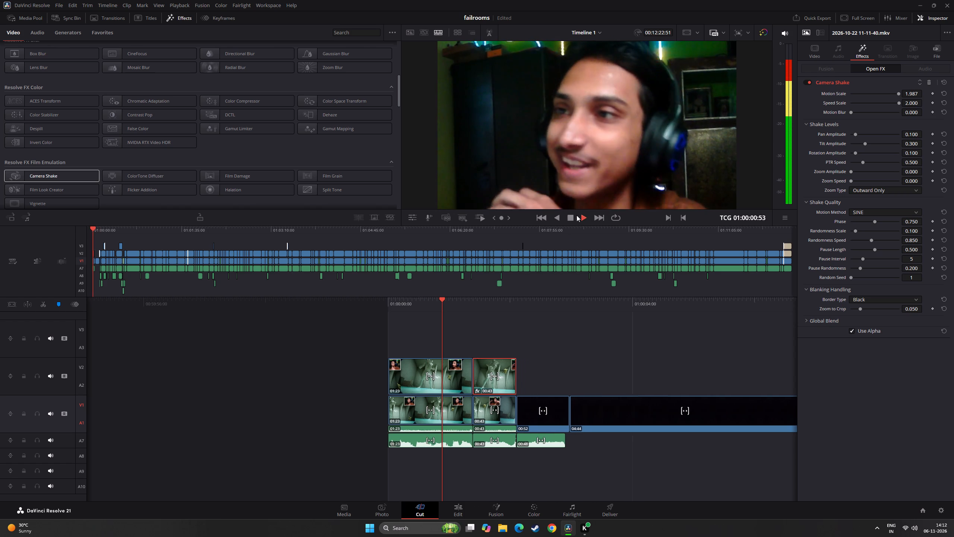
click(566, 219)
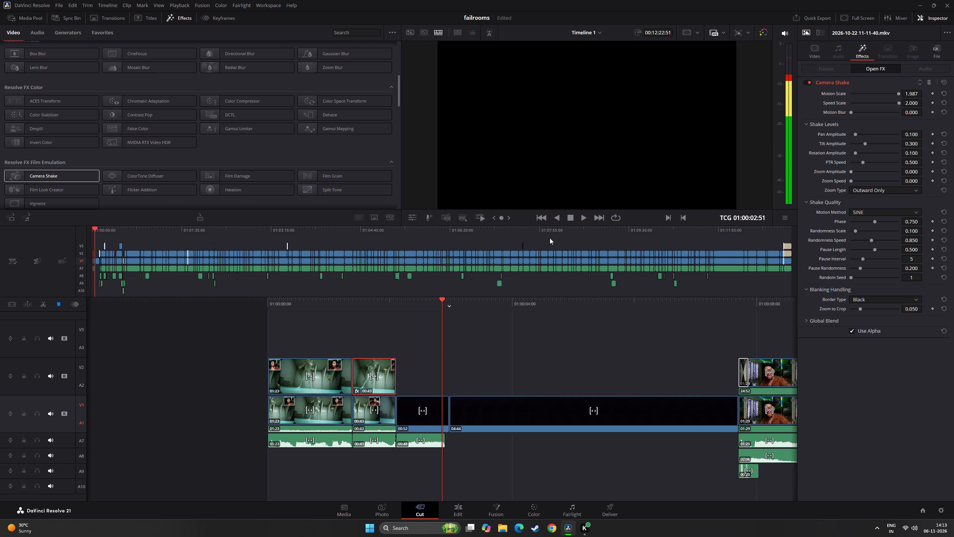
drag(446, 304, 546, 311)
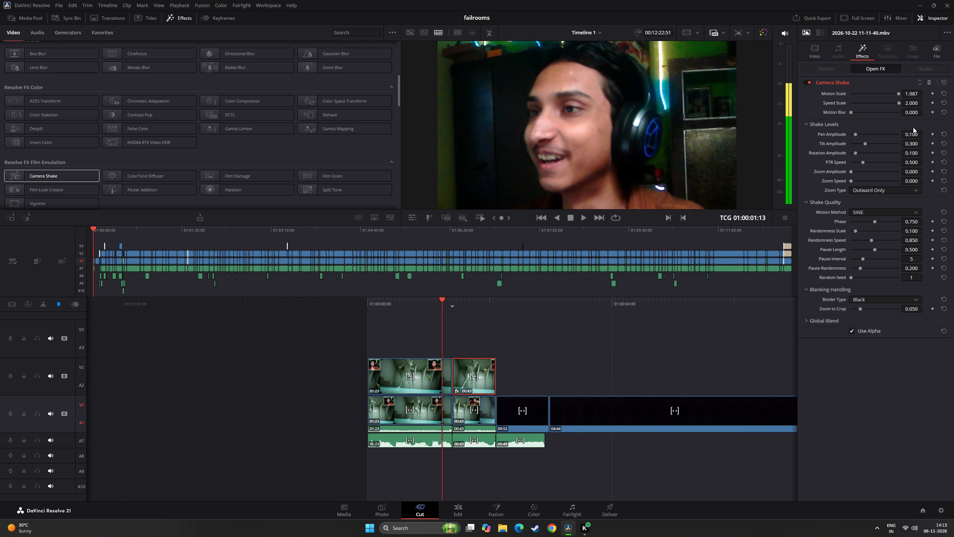
Raise the Camera Shake PTR Speed to 1.183 and replay the teaser to inspect the shaking close-up and its edges.
drag(910, 164, 694, 285)
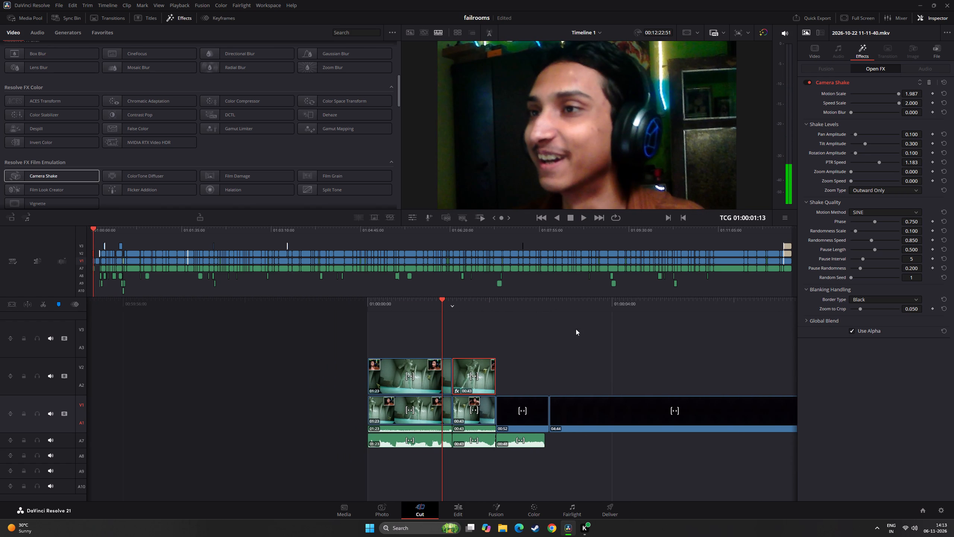
drag(432, 301, 455, 298)
click(577, 222)
click(584, 219)
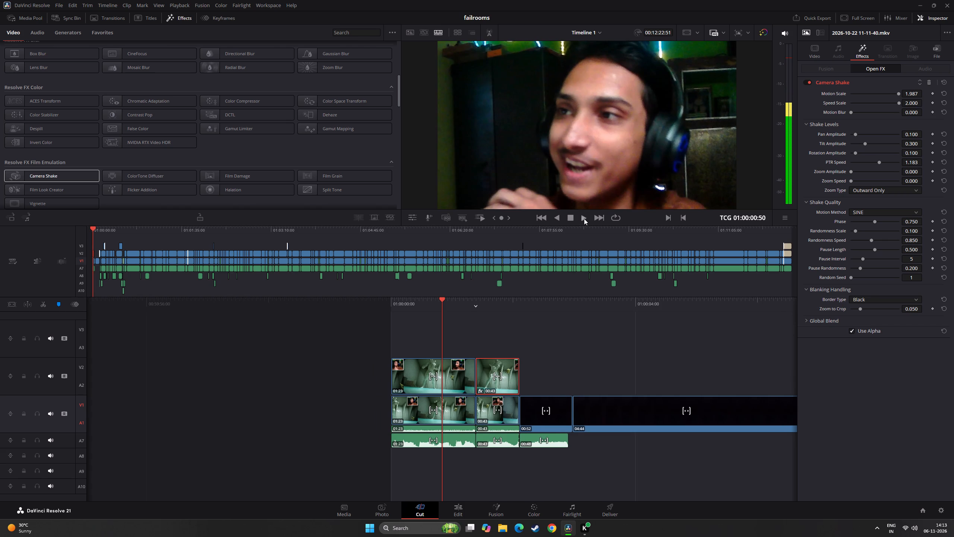
click(574, 217)
drag(443, 312, 445, 310)
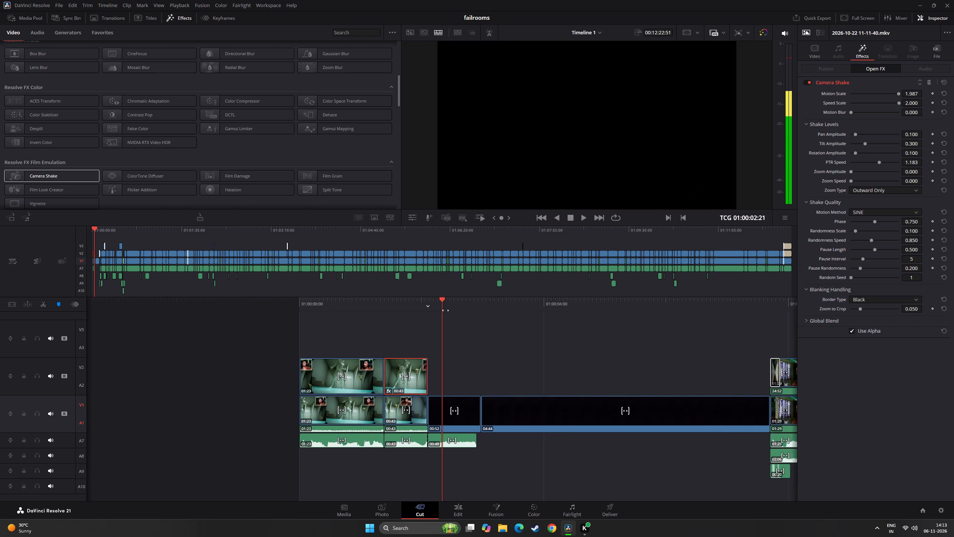
drag(445, 310, 512, 305)
click(587, 220)
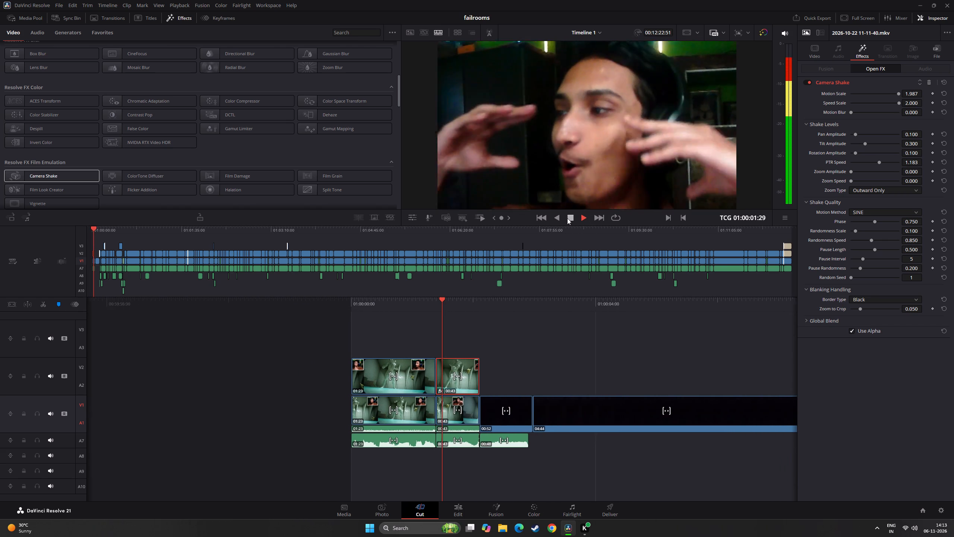
click(567, 218)
drag(455, 304, 483, 304)
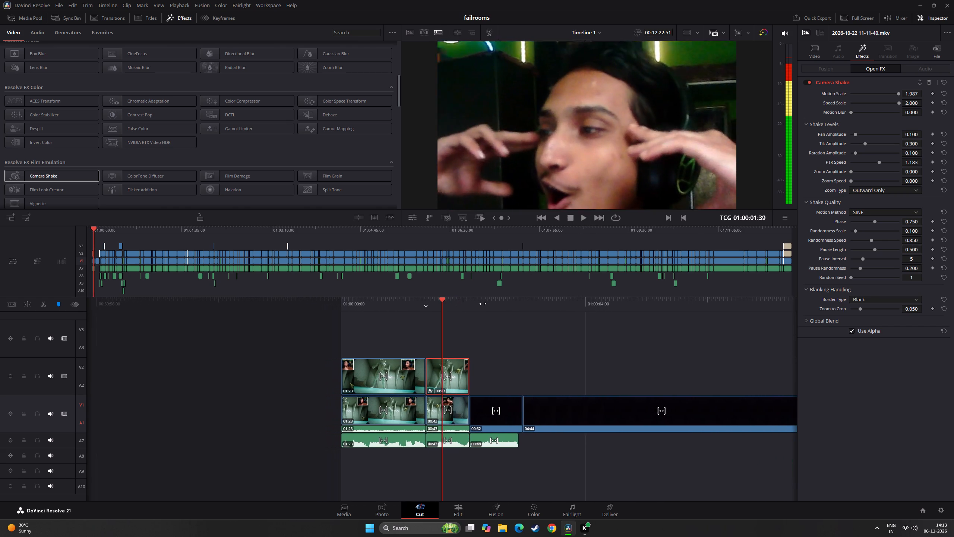
drag(483, 304, 481, 304)
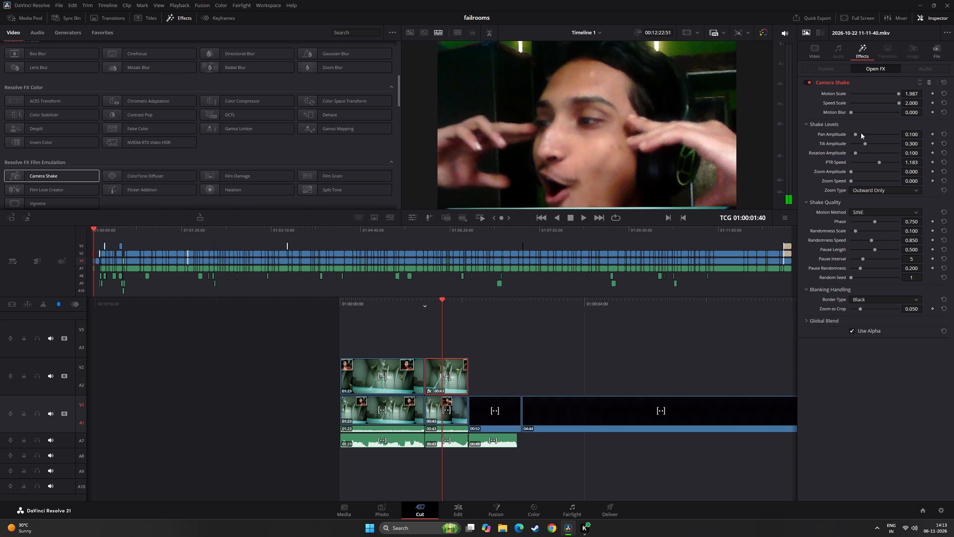
Reduce the second V2 clip's Camera Shake Motion Scale to 1.833 and Speed Scale to 1.787, and replay the teaser.
click(815, 53)
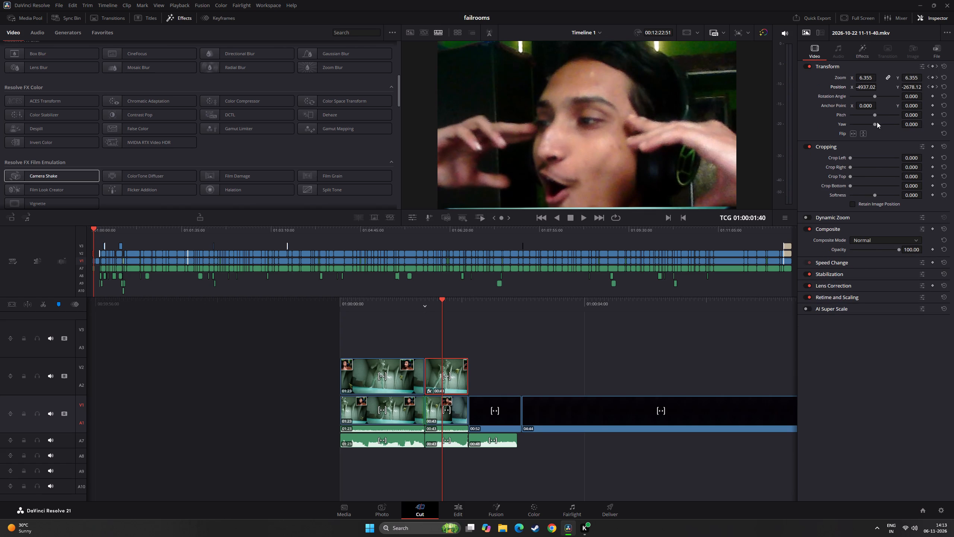
click(439, 365)
click(870, 54)
drag(913, 92, 913, 92)
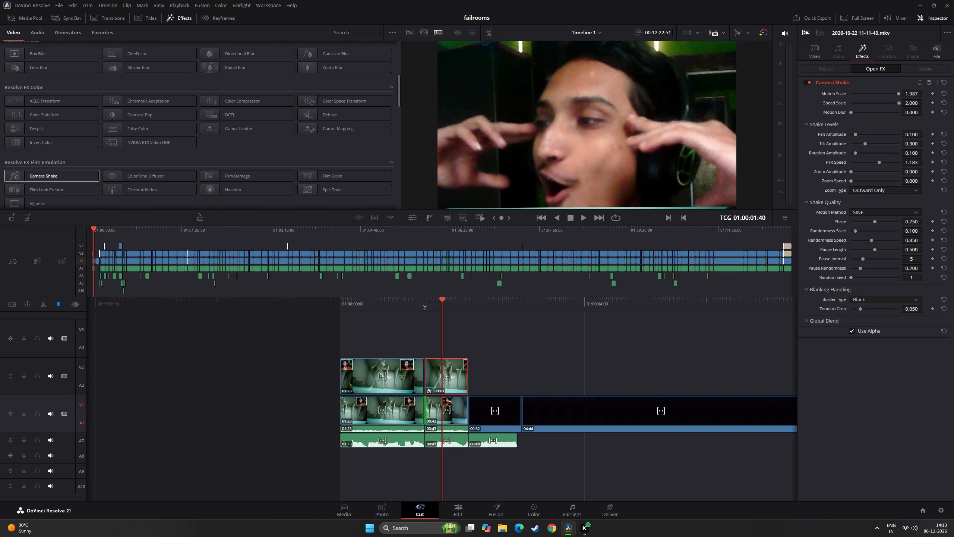
drag(913, 92, 856, 89)
drag(911, 104, 831, 106)
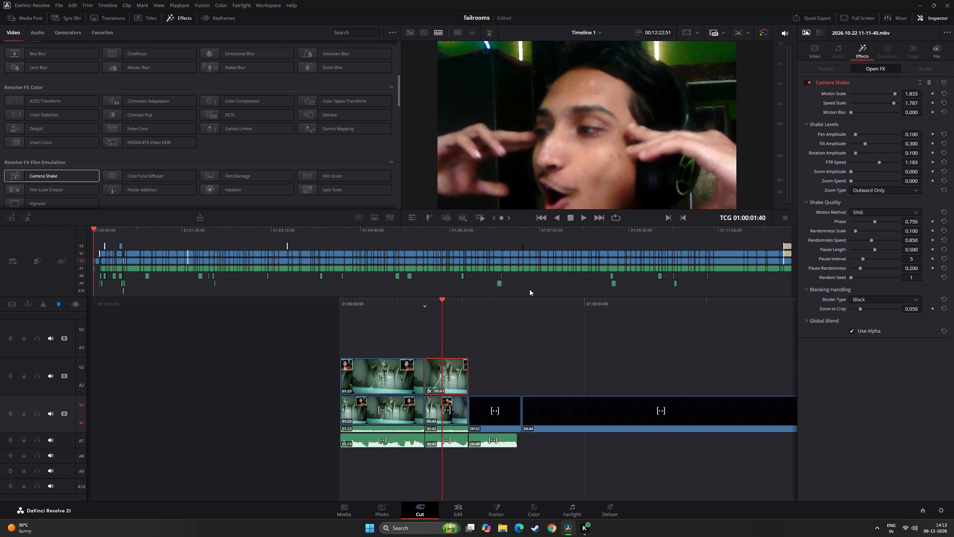
drag(466, 309, 532, 300)
click(580, 222)
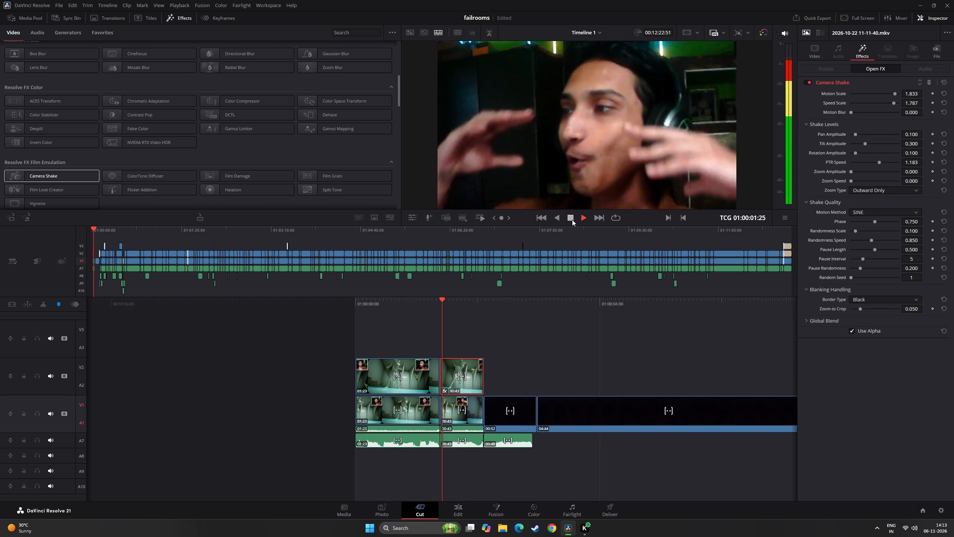
click(572, 220)
drag(439, 306, 475, 306)
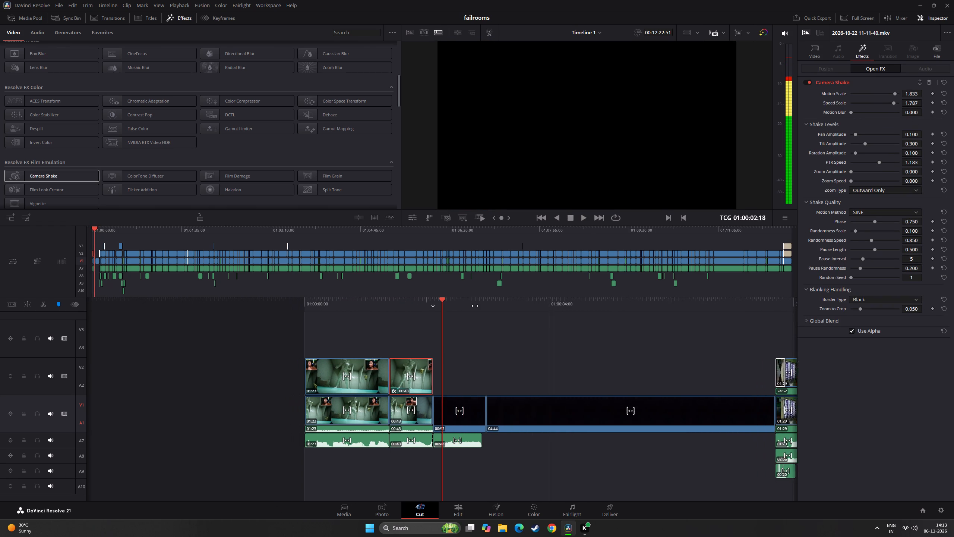
Raise the second V2 clip's Contrast to 1.448 in its colour grade and replay the teaser from the start on the Cut page.
drag(475, 306, 503, 306)
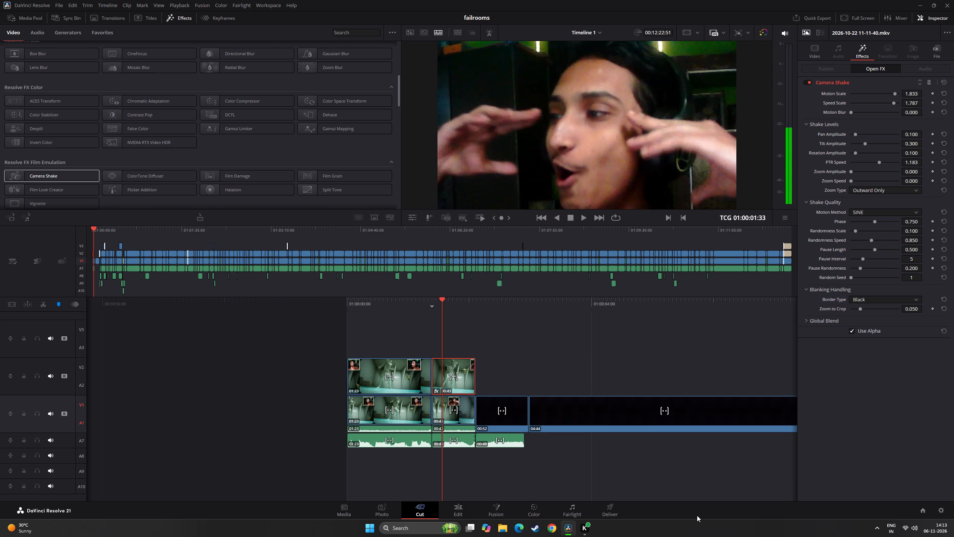
click(529, 513)
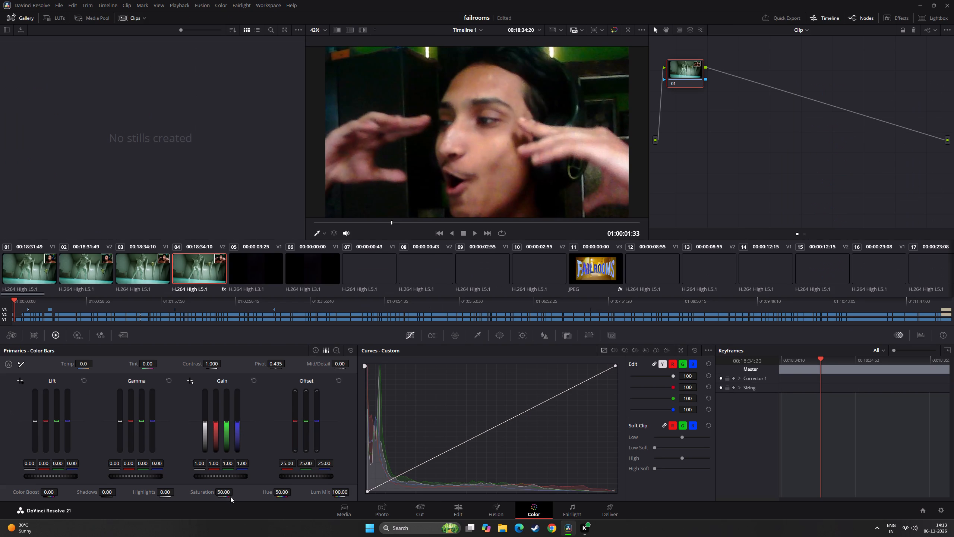
drag(208, 365, 701, 283)
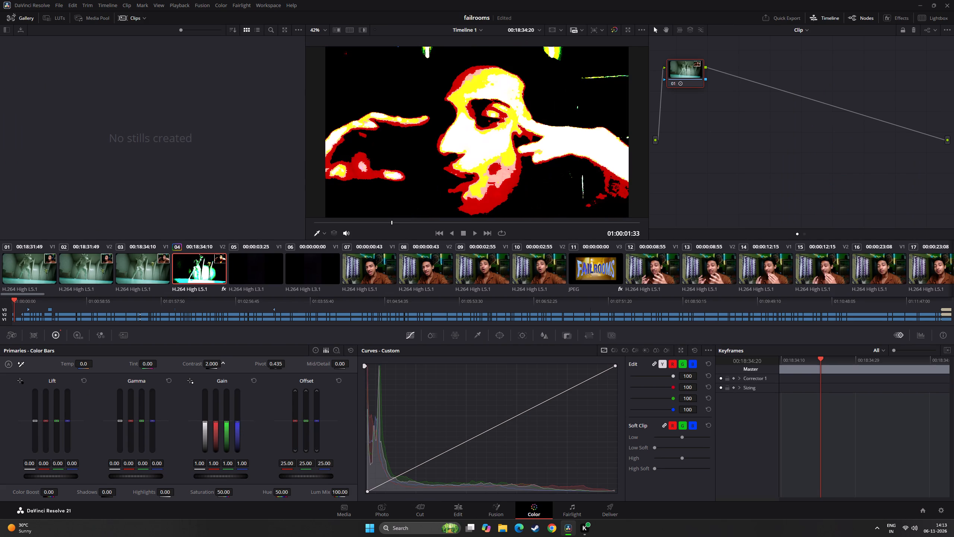
drag(701, 283, 617, 276)
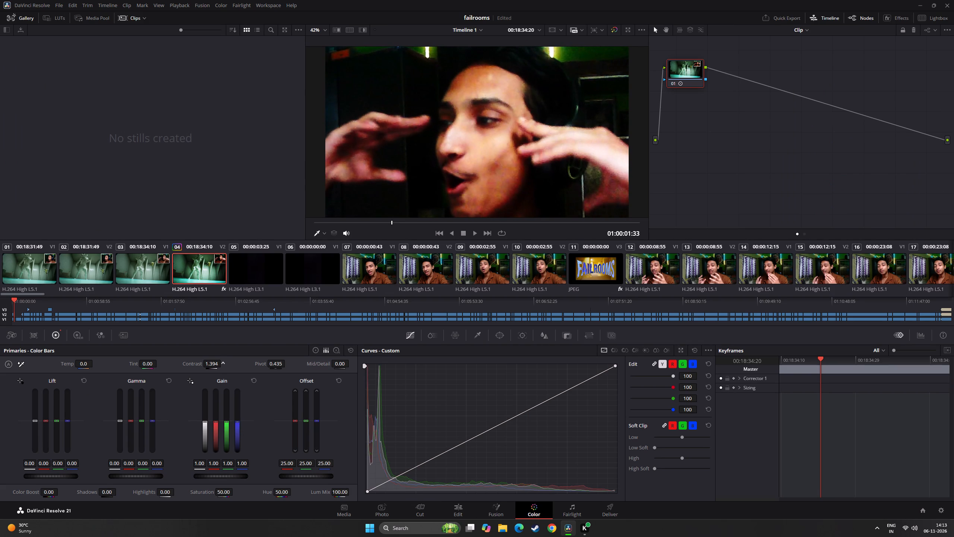
drag(617, 276, 628, 269)
drag(628, 269, 627, 268)
click(455, 508)
click(426, 502)
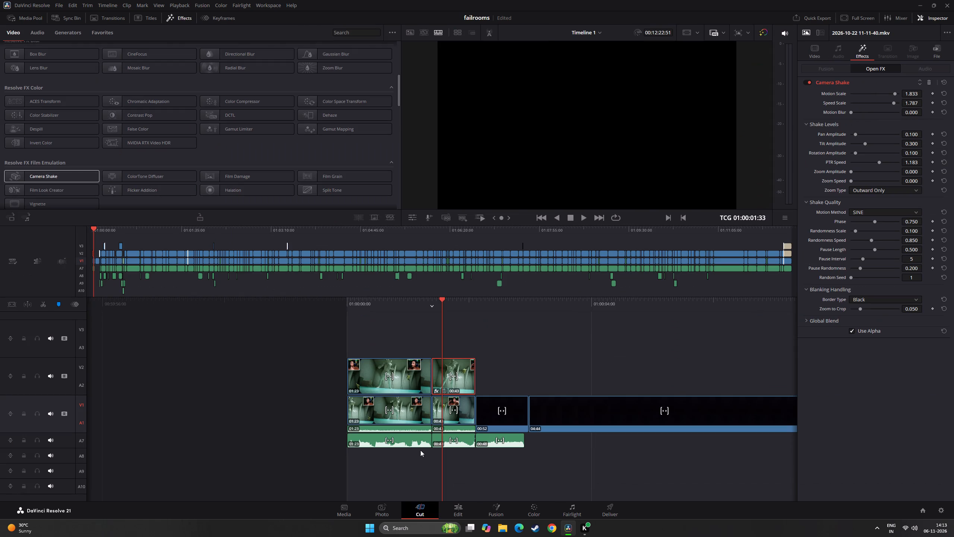
drag(458, 305, 590, 293)
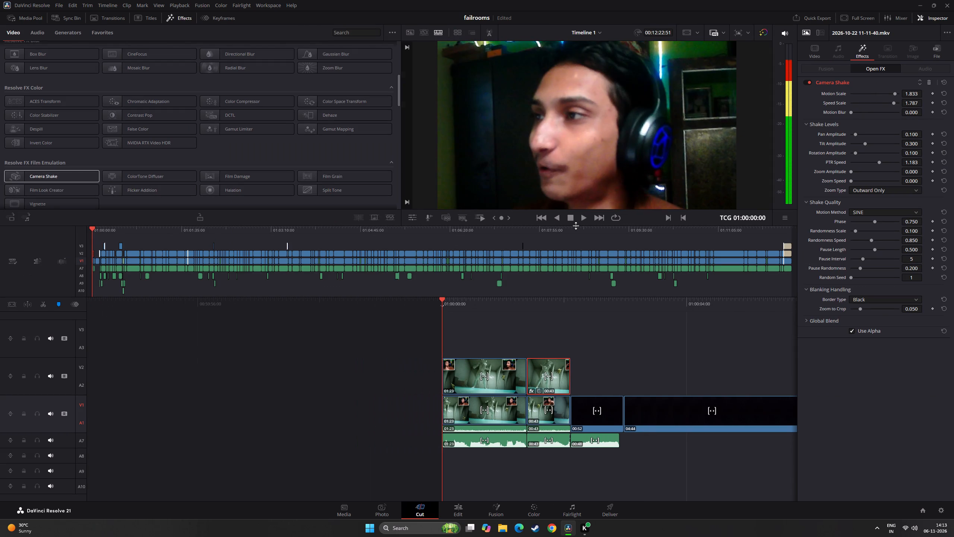
click(580, 220)
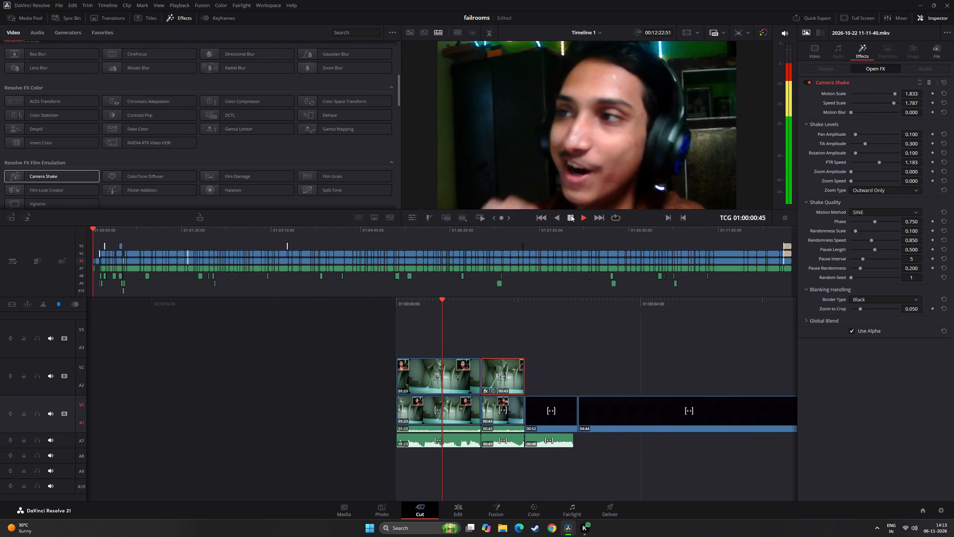
click(564, 217)
drag(434, 313, 489, 308)
drag(460, 302, 600, 303)
click(571, 217)
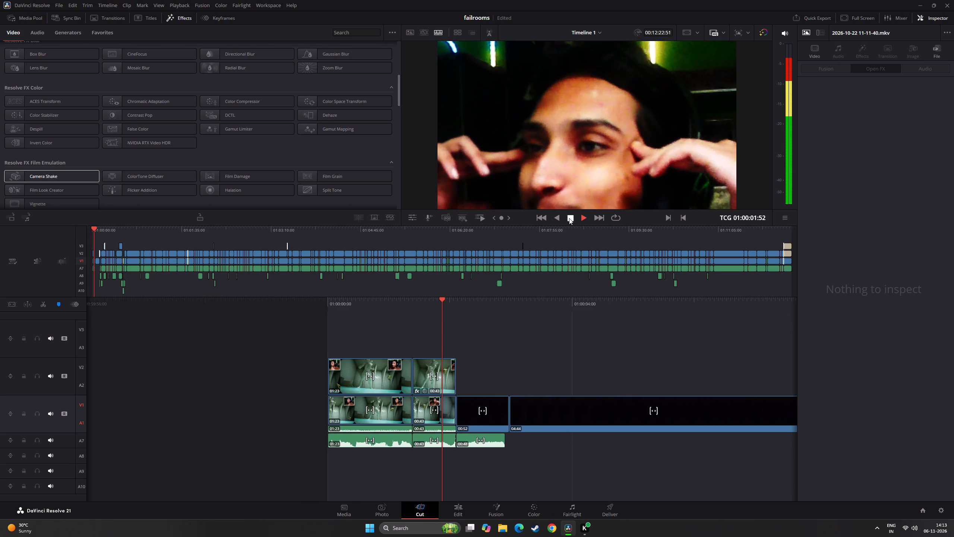
Split the opening clips at 01:00:01:18, ripple-delete the short leftover before the second clip, and replay the teaser.
drag(439, 307, 477, 314)
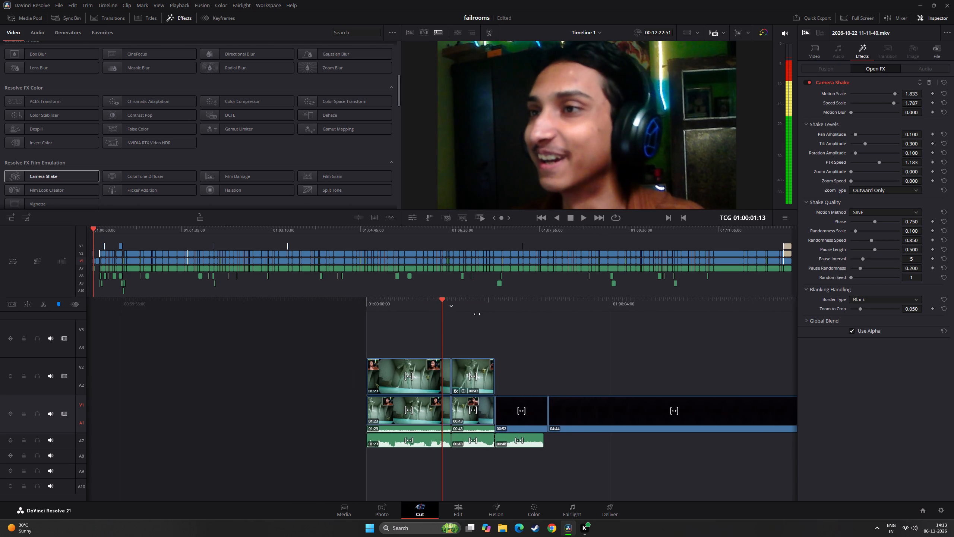
drag(477, 314, 473, 314)
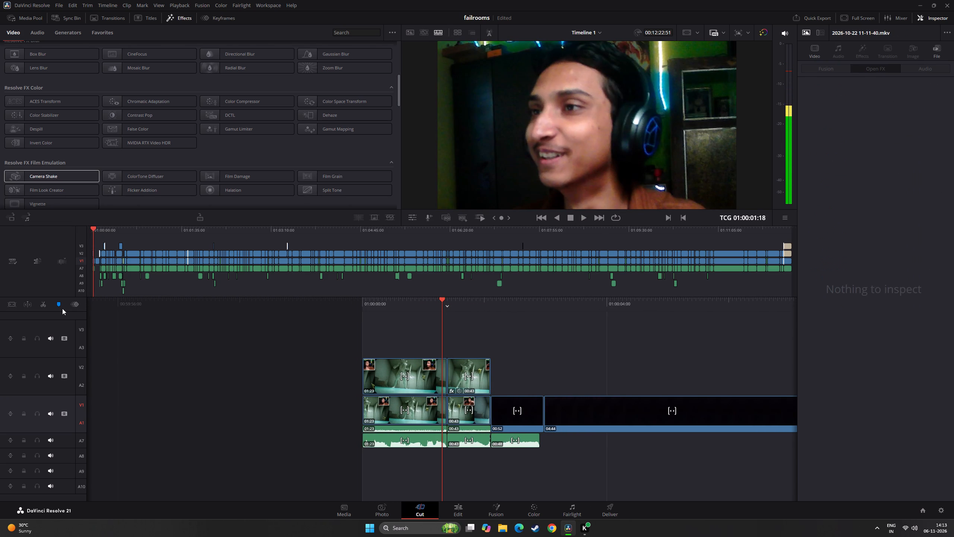
click(46, 301)
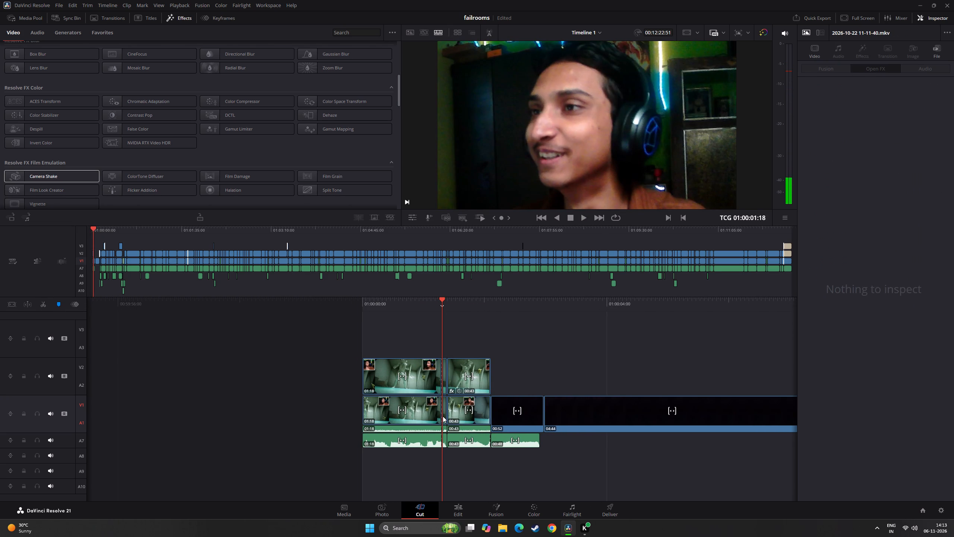
click(443, 416)
key(BackSpace)
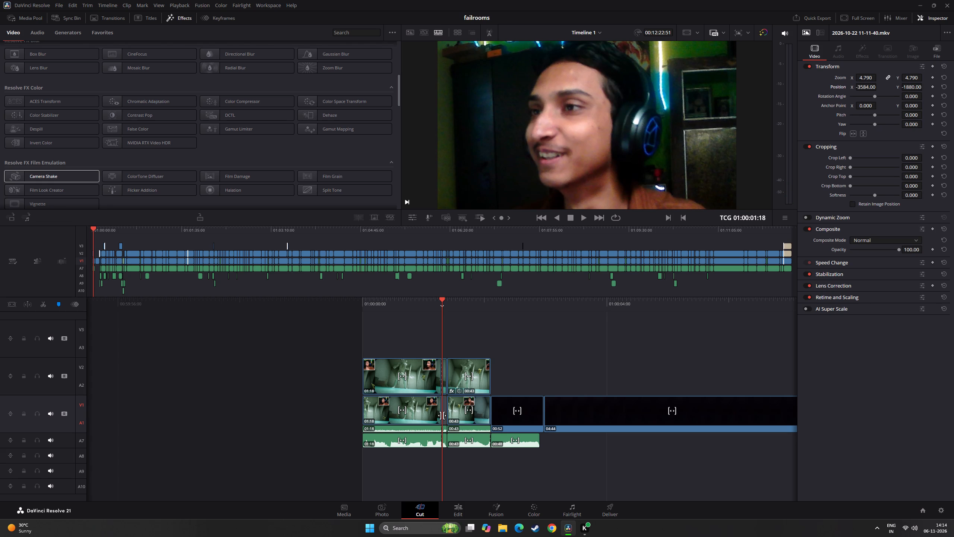
click(444, 416)
key(BackSpace)
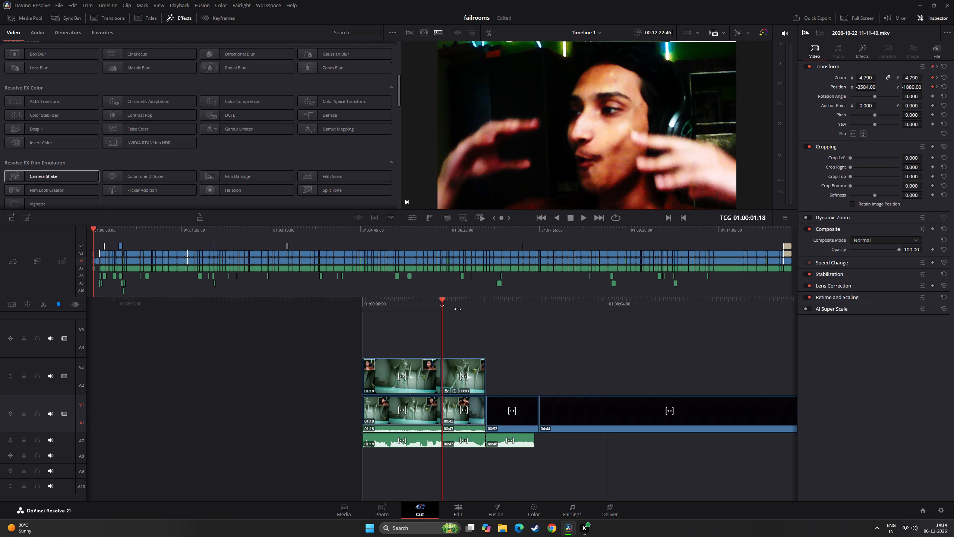
drag(461, 309, 605, 291)
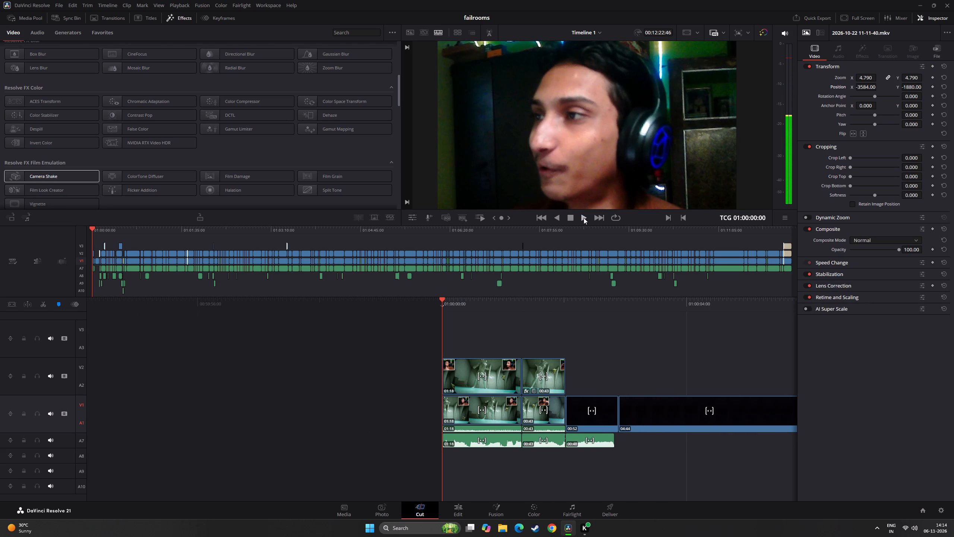
click(584, 218)
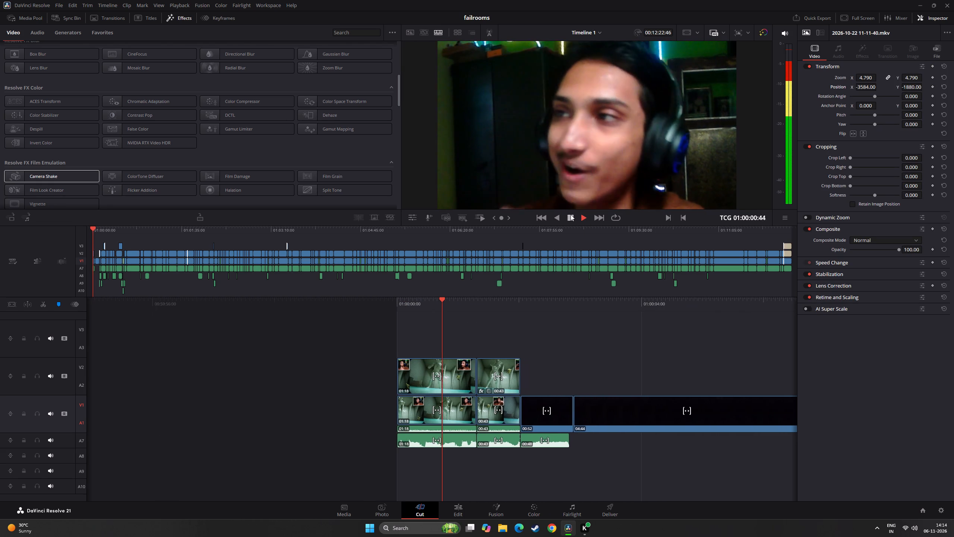
click(571, 214)
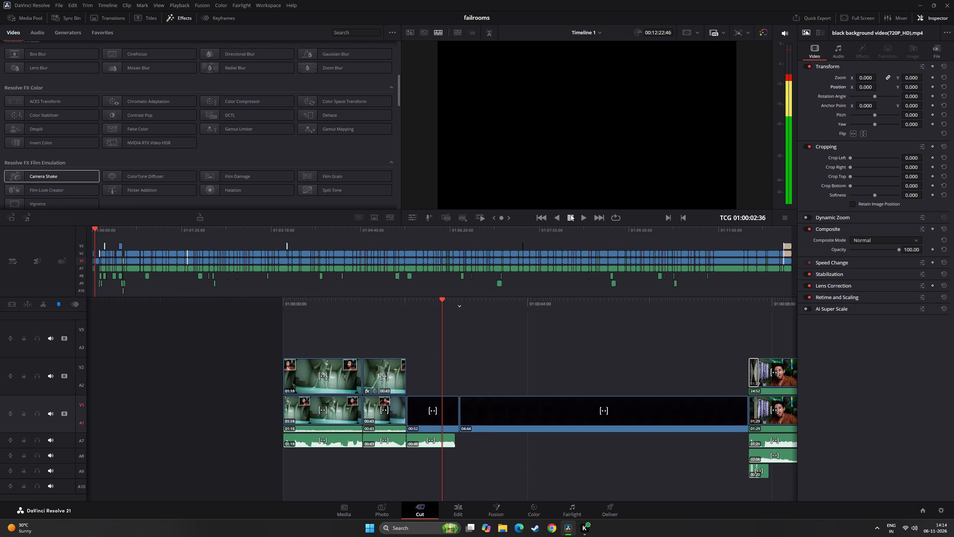
Extend the last teaser audio clip on A7 to 00:52, matching the end of the short black clip, and replay the teaser.
drag(445, 307, 420, 307)
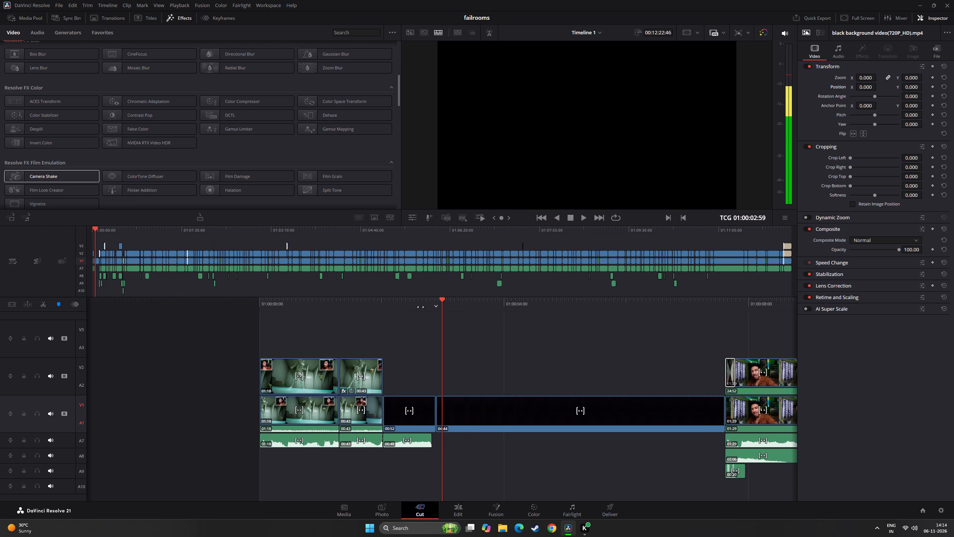
drag(420, 307, 409, 307)
click(418, 439)
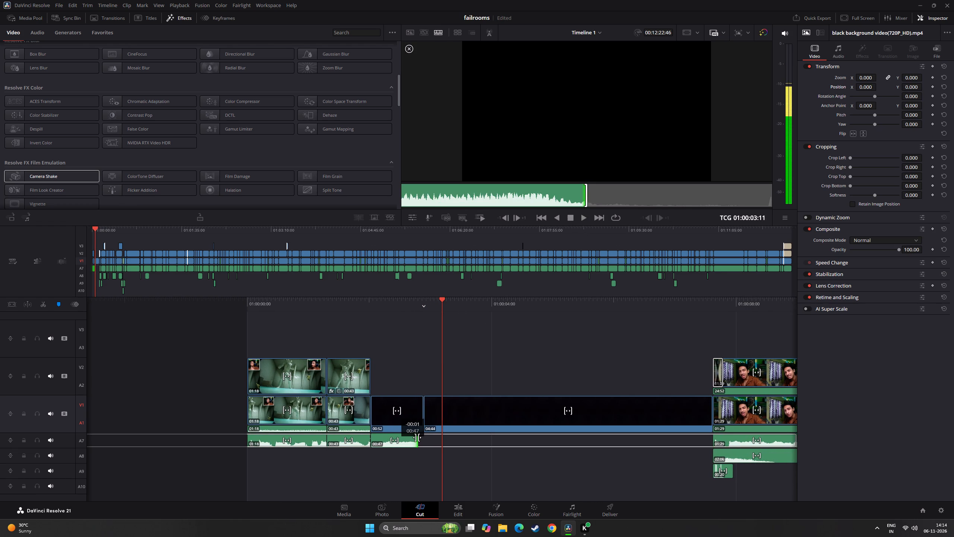
drag(442, 310, 663, 330)
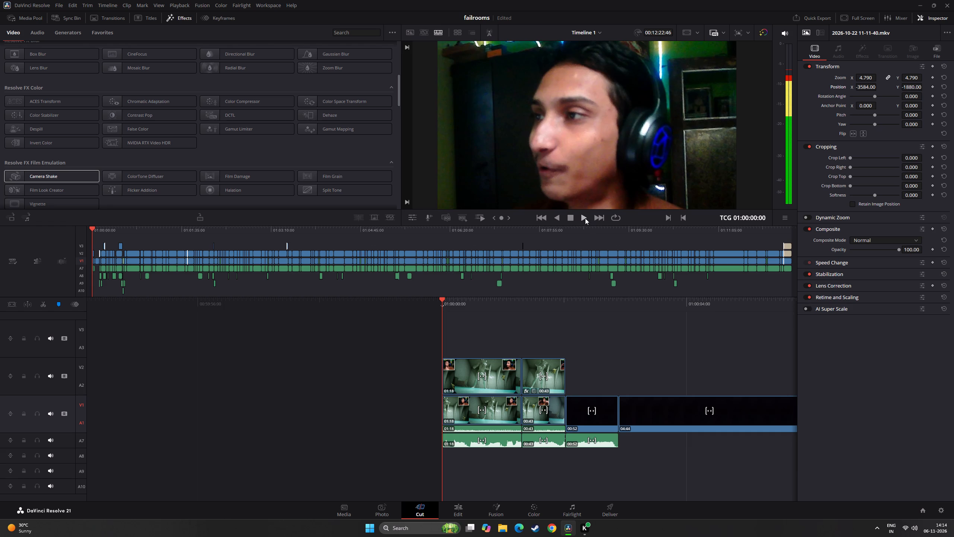
click(585, 218)
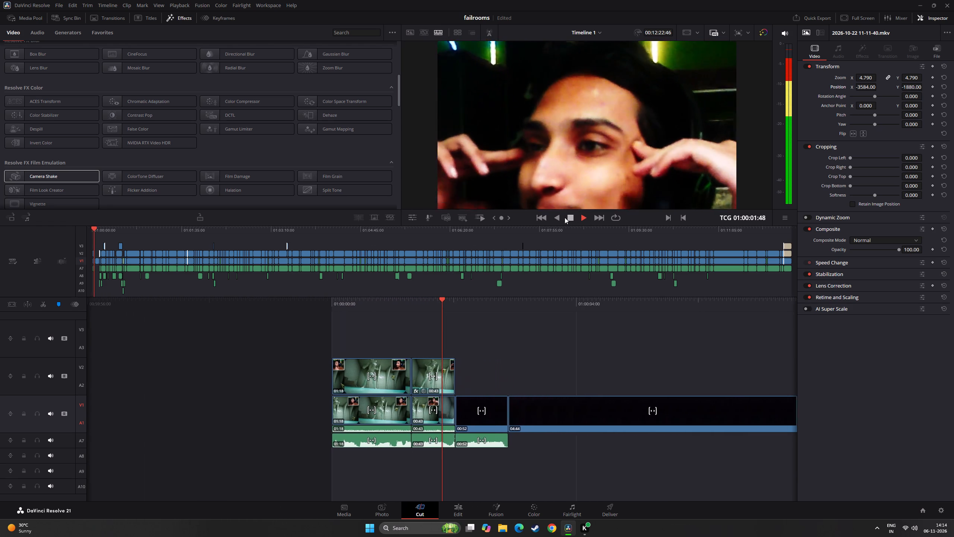
click(560, 218)
click(580, 220)
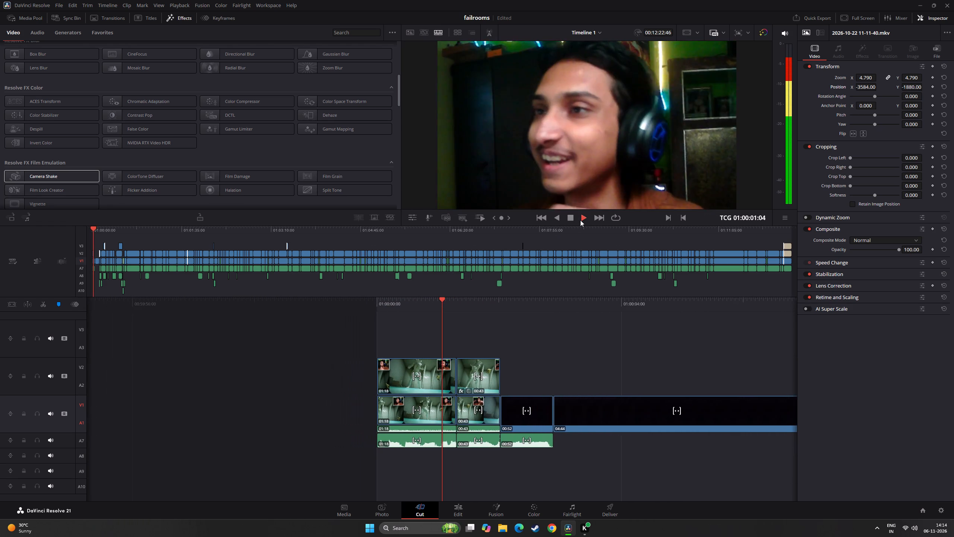
click(572, 217)
Place Shocked Sound Effect(MP3_160K) (1).mp3 on A8, trim its start to 04:04 duration, and align its loud onset with the cut at 01:00:01:18.
drag(451, 304, 486, 308)
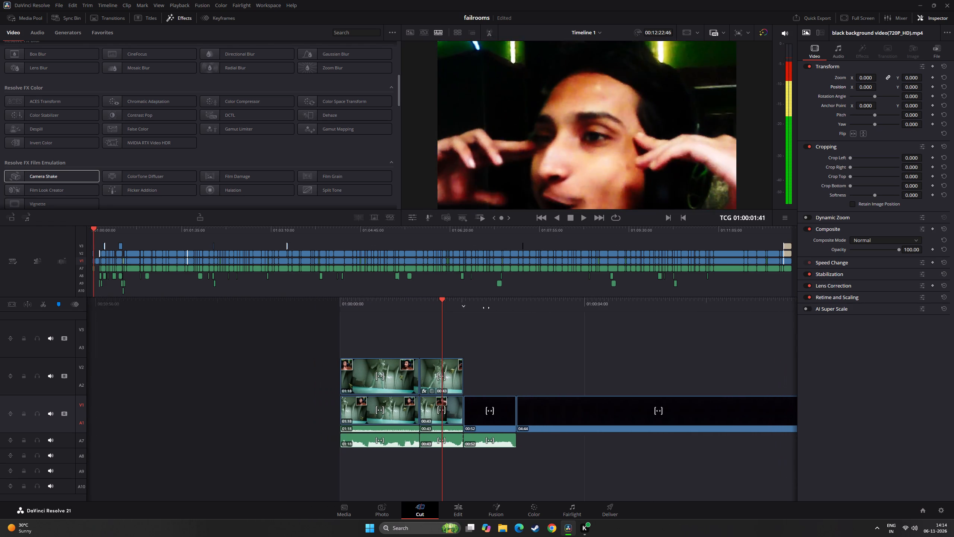
drag(486, 308, 506, 312)
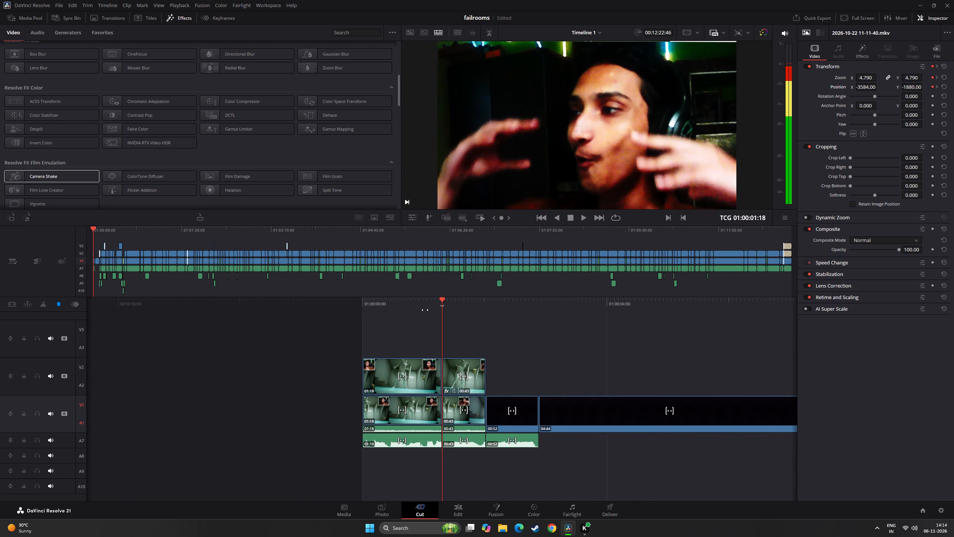
click(24, 19)
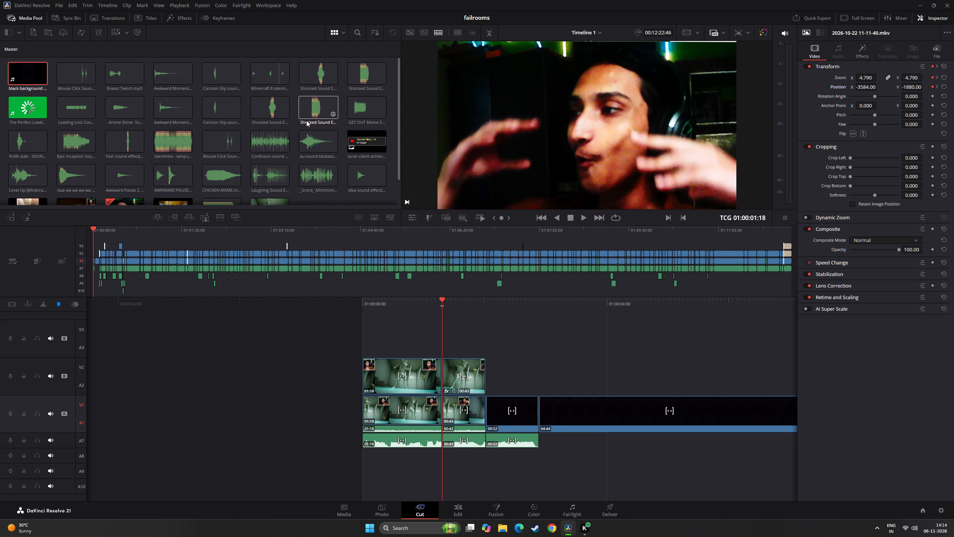
drag(322, 112, 400, 458)
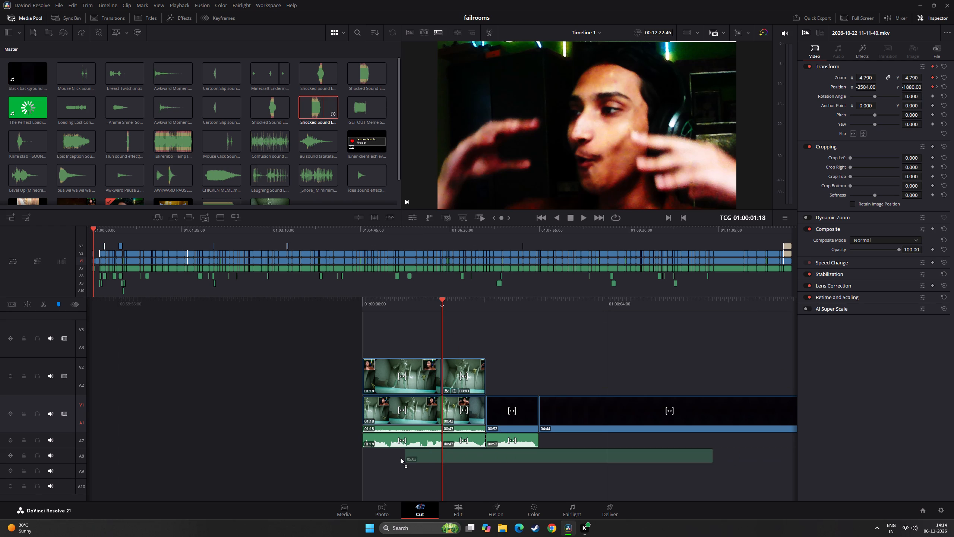
drag(400, 458, 376, 464)
drag(429, 471, 400, 457)
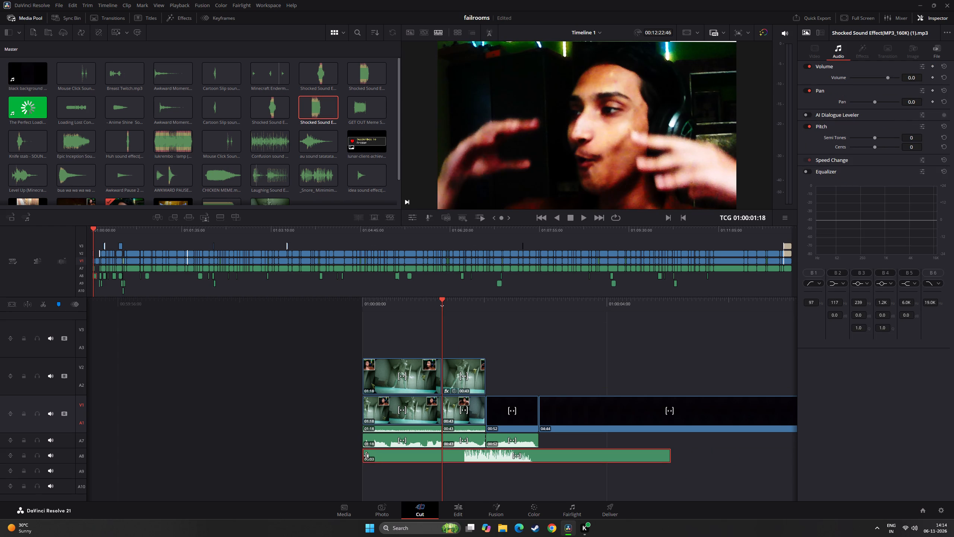
drag(364, 456, 425, 464)
drag(470, 457, 448, 459)
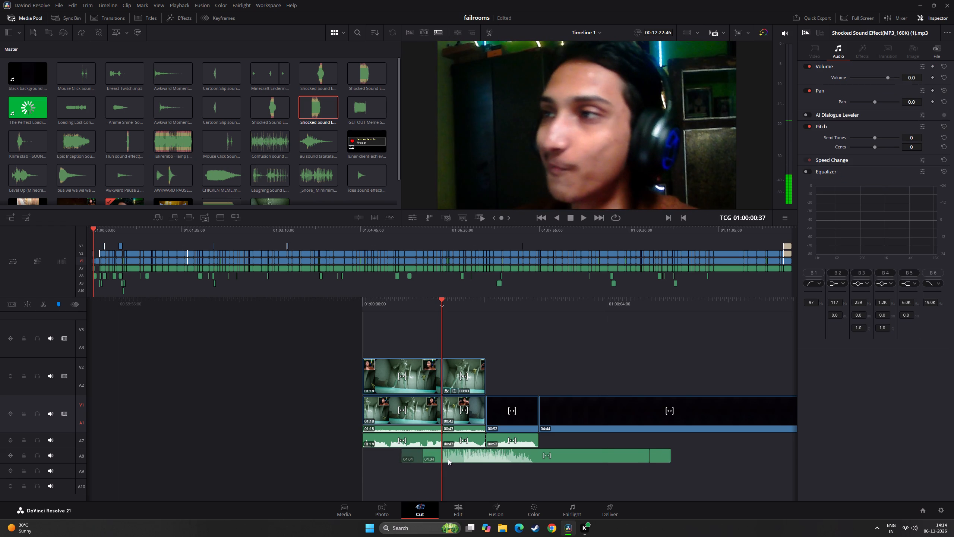
drag(448, 459, 447, 459)
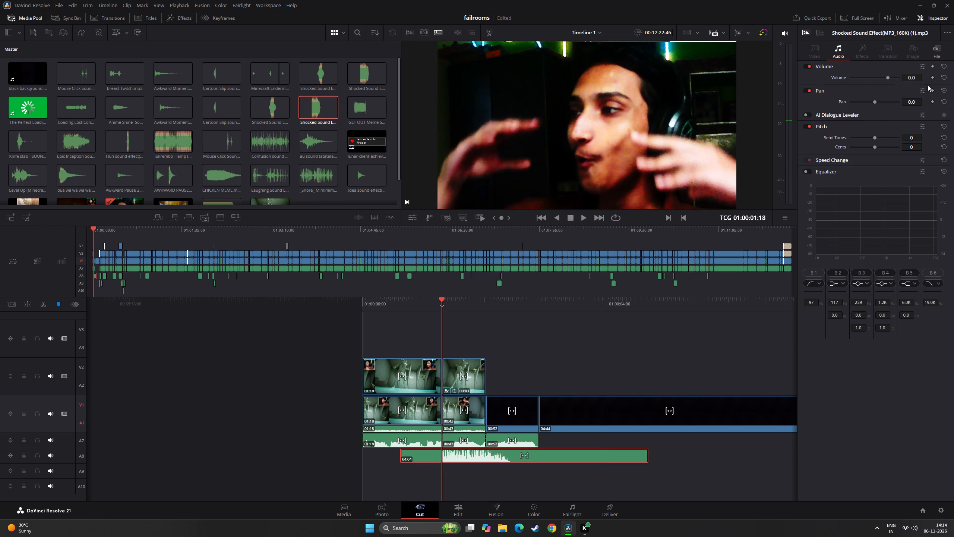
Lower the shocked sound effect's Volume to -7.0 and replay the teaser to check the mix at the cut.
click(915, 79)
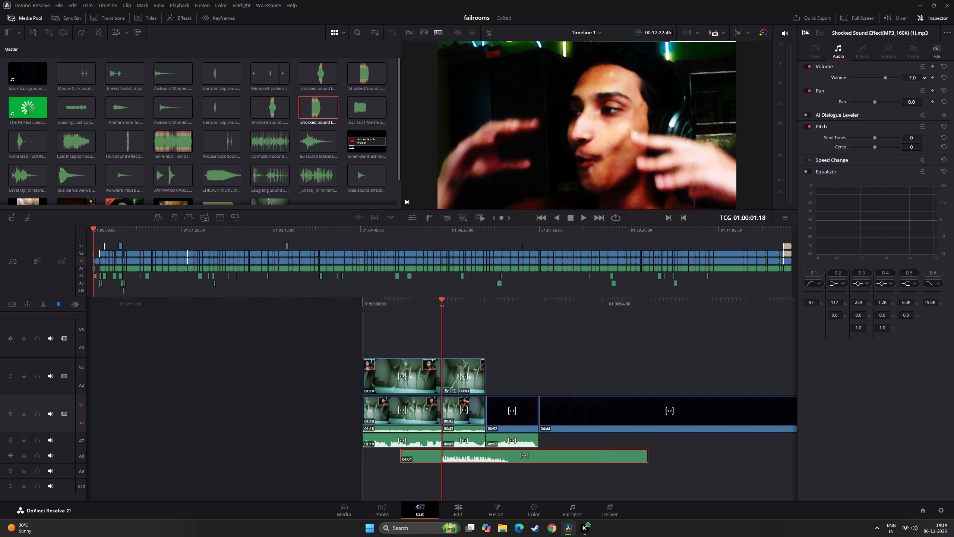
drag(476, 311, 509, 301)
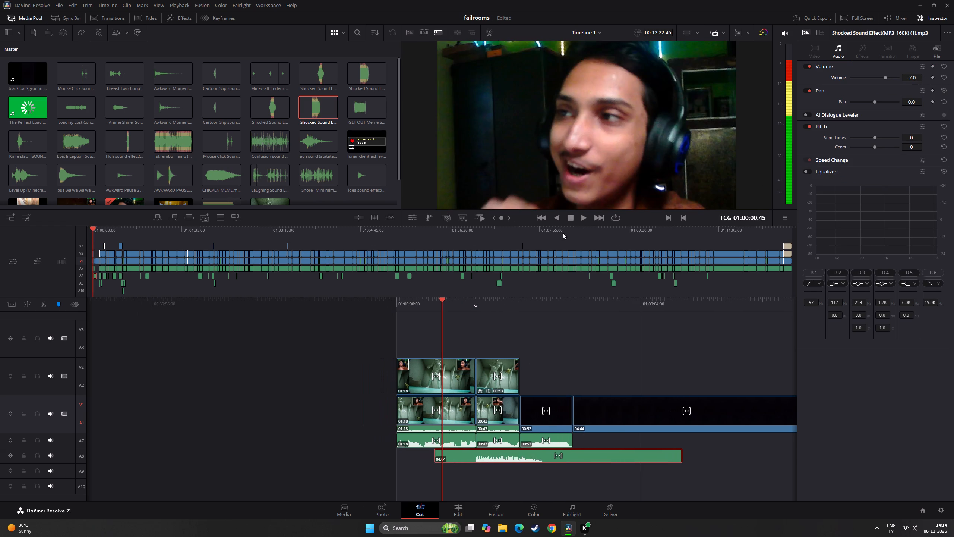
click(582, 219)
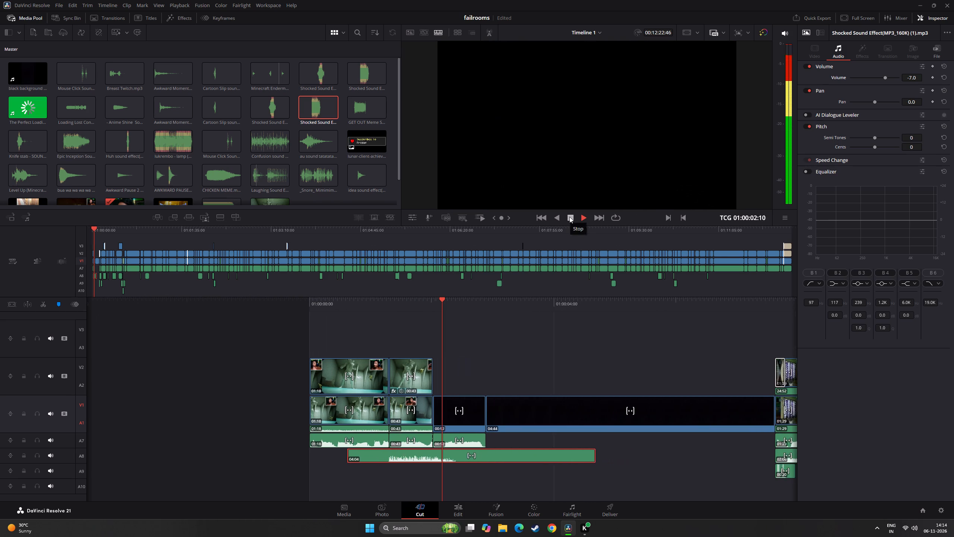
click(569, 217)
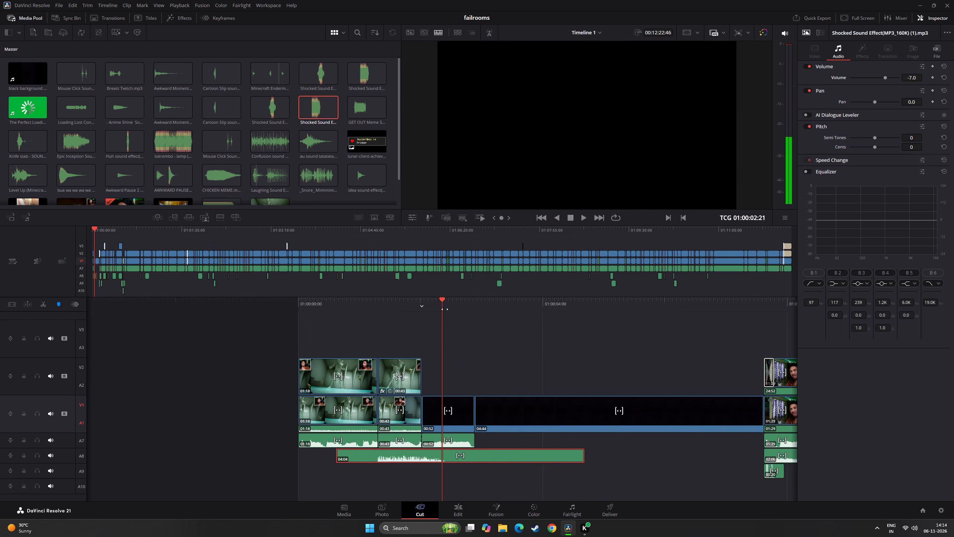
drag(445, 309, 511, 308)
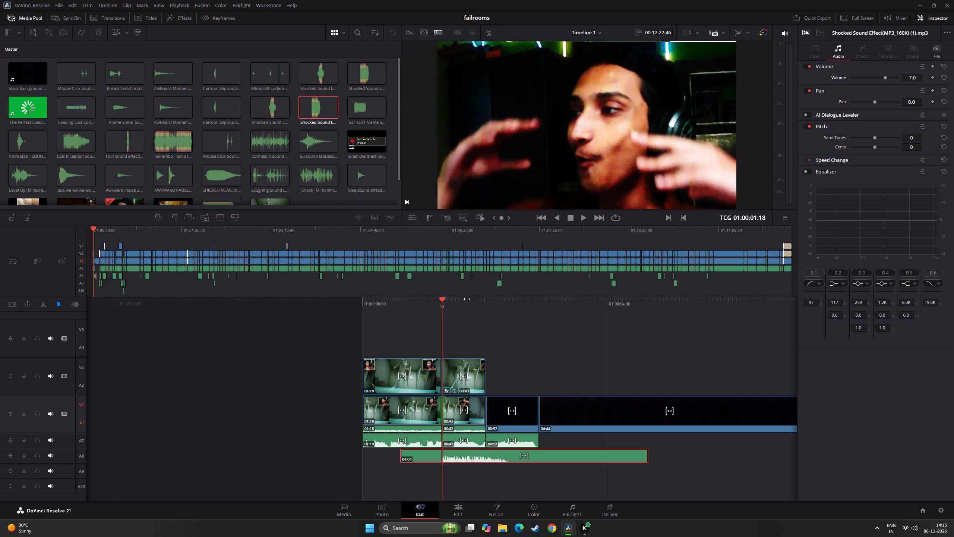
Replay the teaser from its beginning through the cut to the black screen.
drag(466, 299, 587, 295)
click(585, 219)
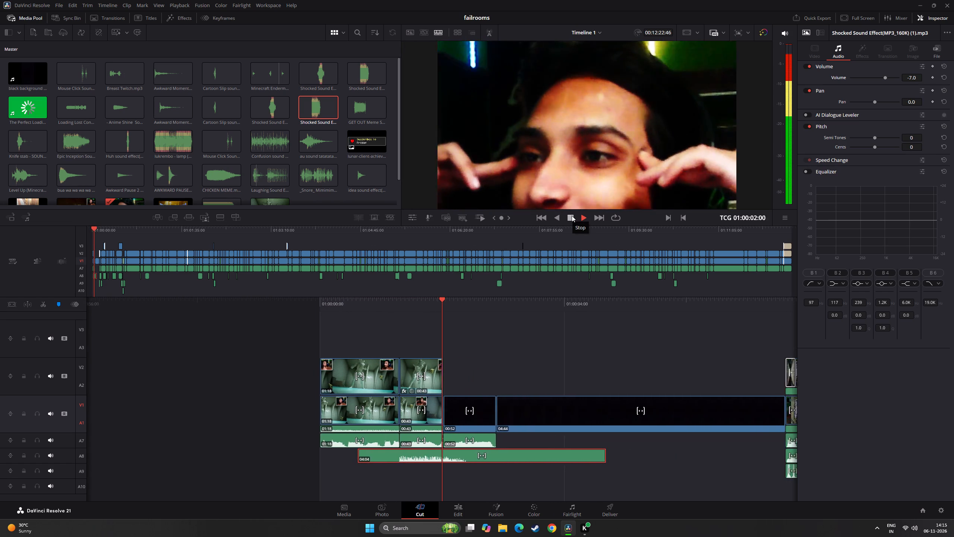
click(572, 216)
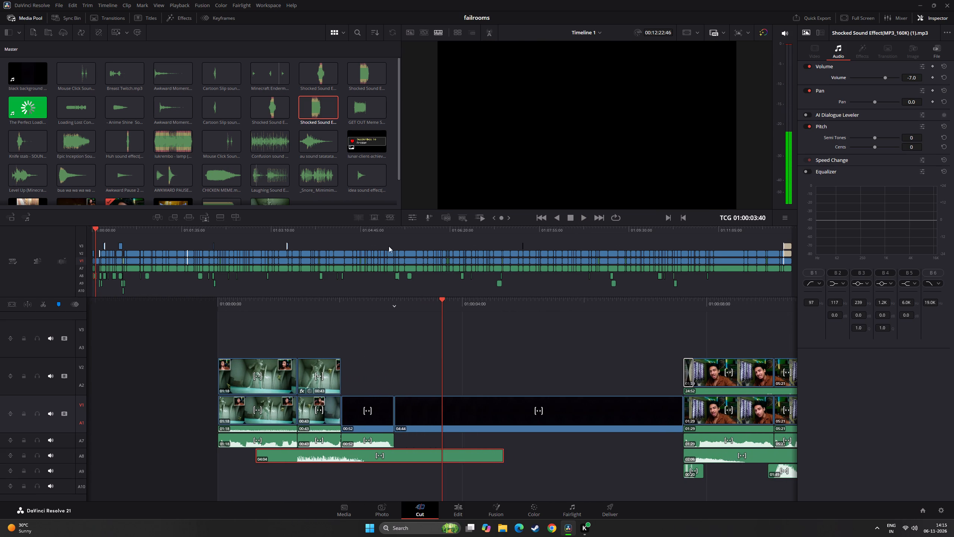
Import riser sound effect(MP3_160K) and riser sound effect(MP3_160K) (1) from the yotube materials folder, searching for "ris".
scroll(284, 159, down, 8)
right_click(310, 183)
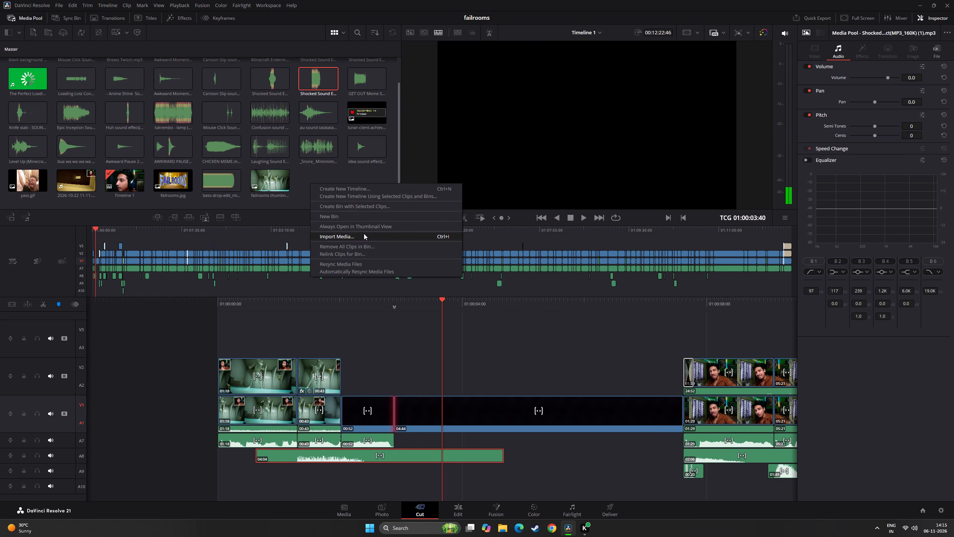
click(364, 233)
click(405, 15)
click(399, 22)
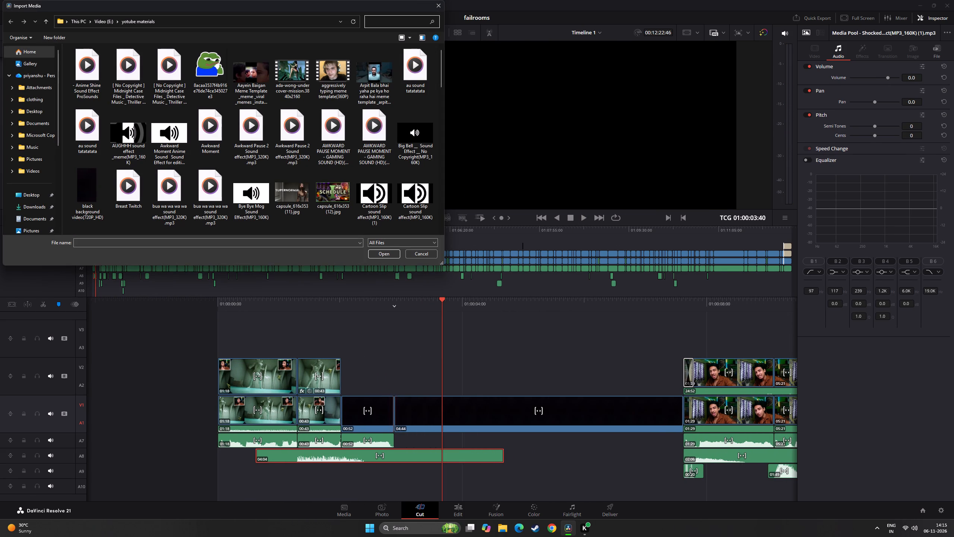
key(r)
key(i)
key(s)
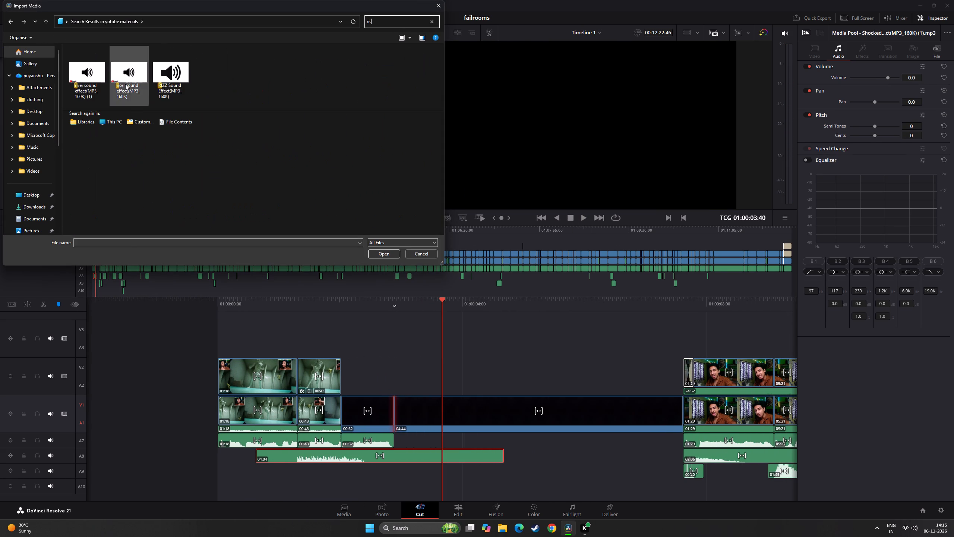
drag(94, 83, 128, 81)
drag(152, 72, 103, 74)
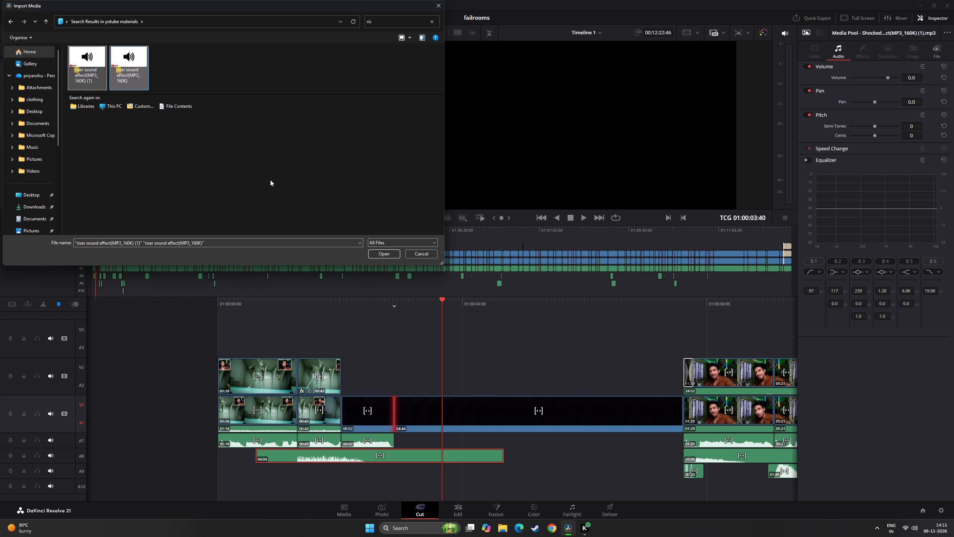
click(384, 251)
click(391, 129)
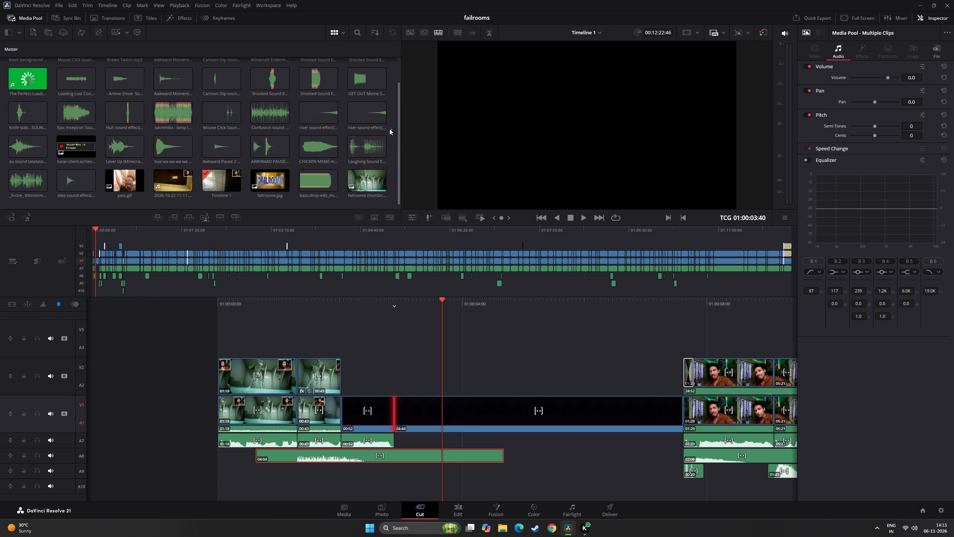
Place riser sound effect(MP3_160K) (1).mp3 on A9 at the timeline start and trim its beginning to a 03:40 duration.
drag(371, 114, 229, 485)
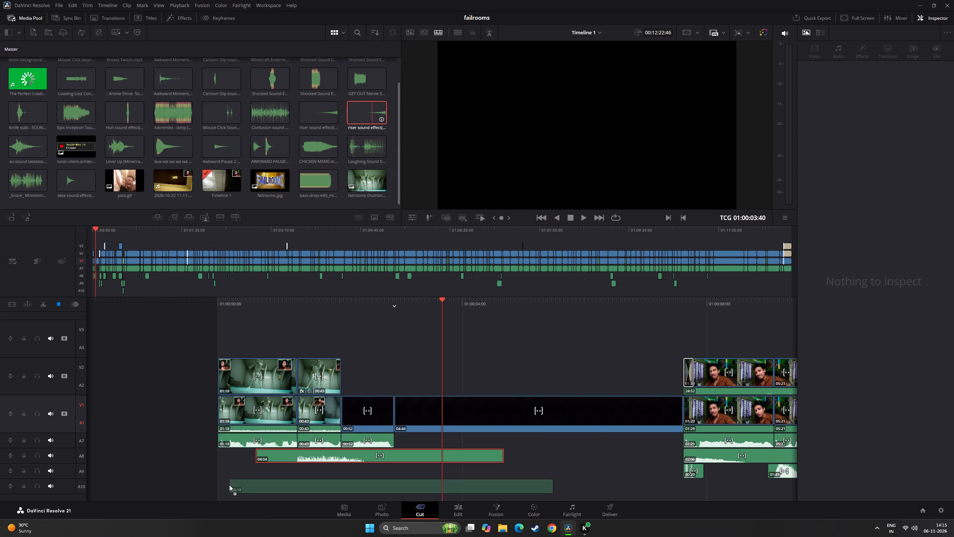
drag(229, 485, 230, 483)
drag(308, 487, 258, 474)
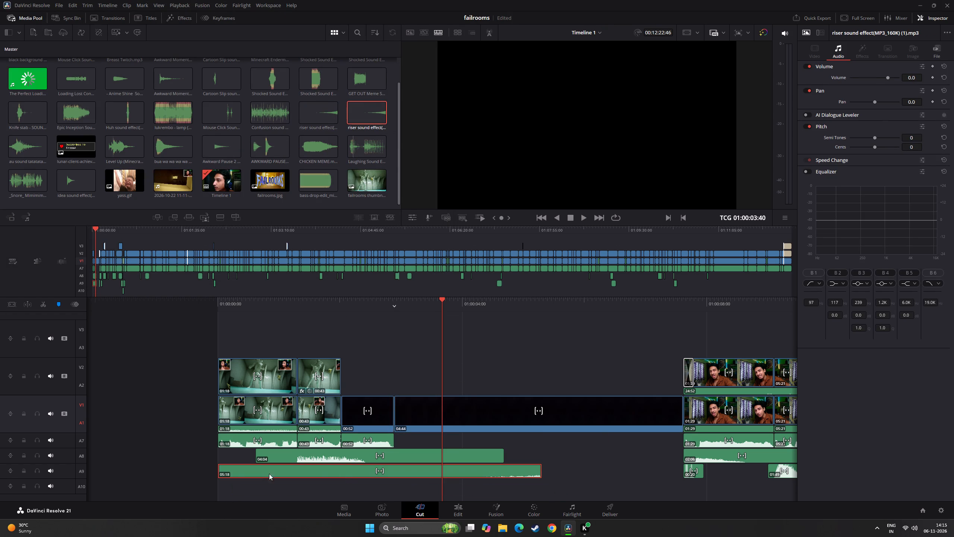
click(223, 471)
drag(219, 471, 290, 488)
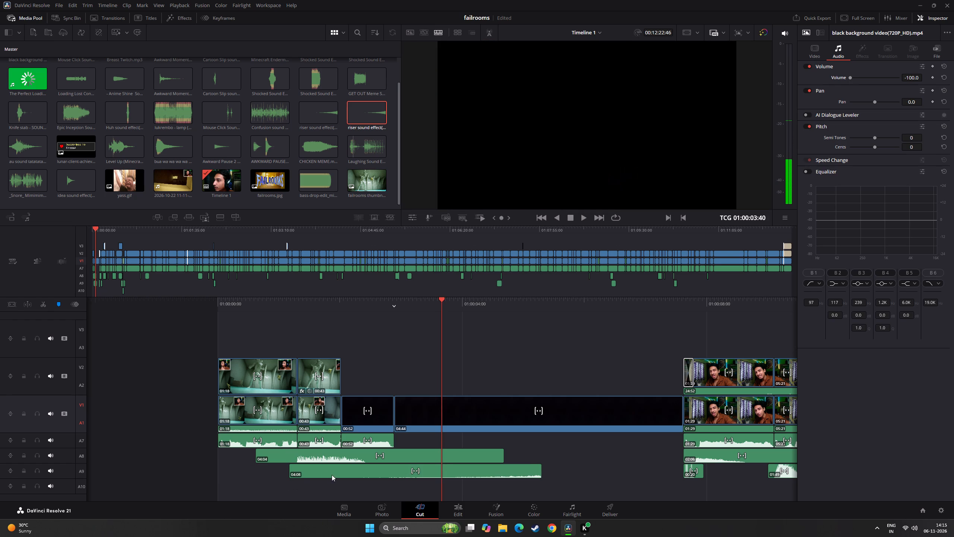
drag(327, 474, 231, 474)
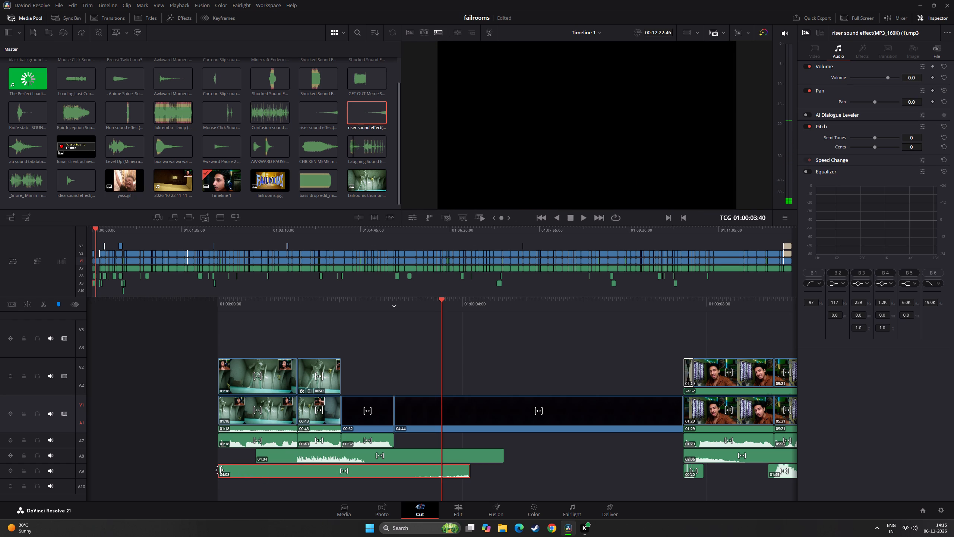
drag(218, 470, 280, 480)
drag(310, 474, 249, 472)
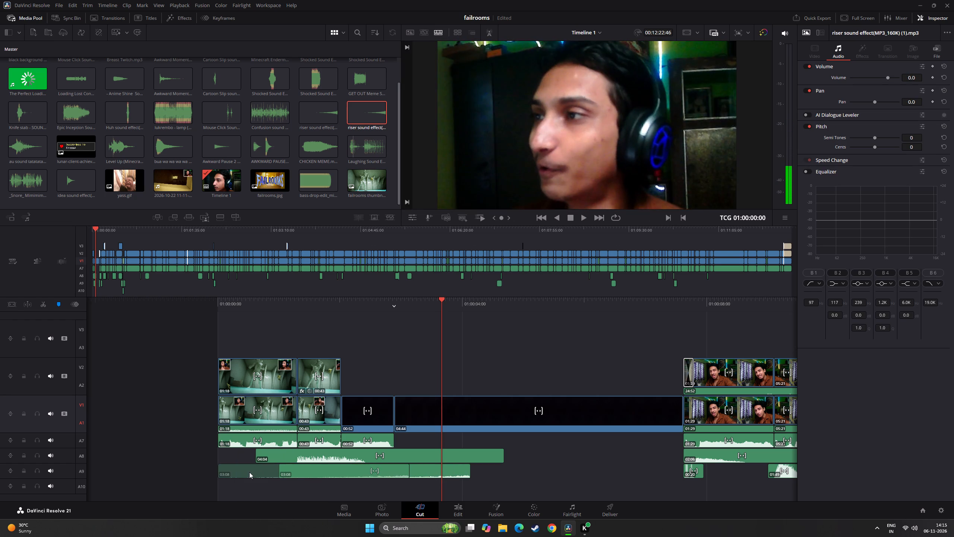
drag(249, 472, 282, 476)
click(253, 475)
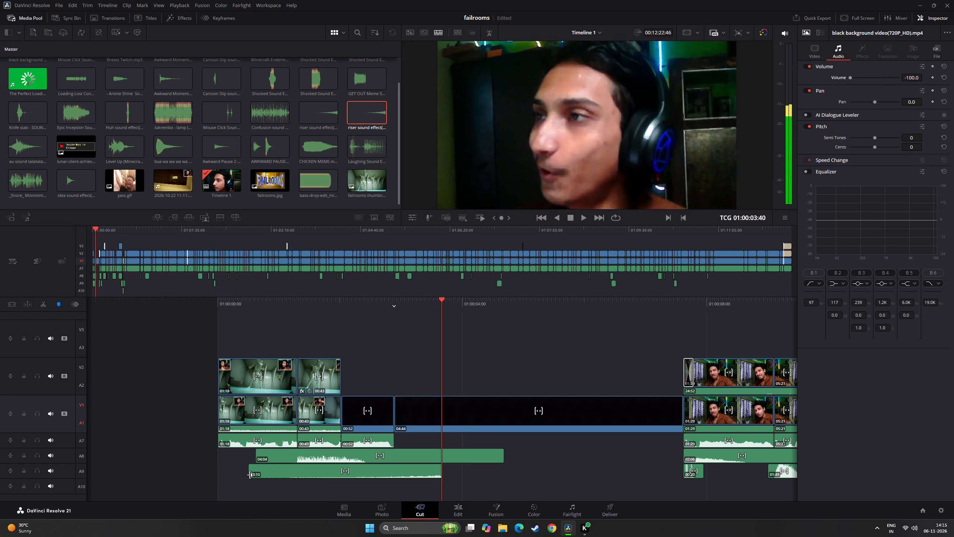
drag(250, 475, 193, 470)
Set the riser clip's Volume to 6.0 and replay the teaser to check the mix.
click(382, 465)
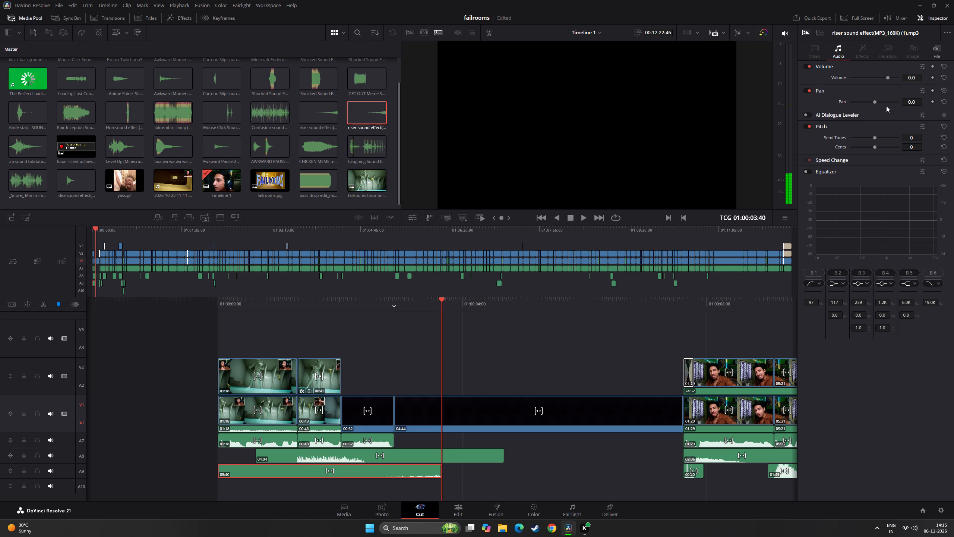
click(909, 79)
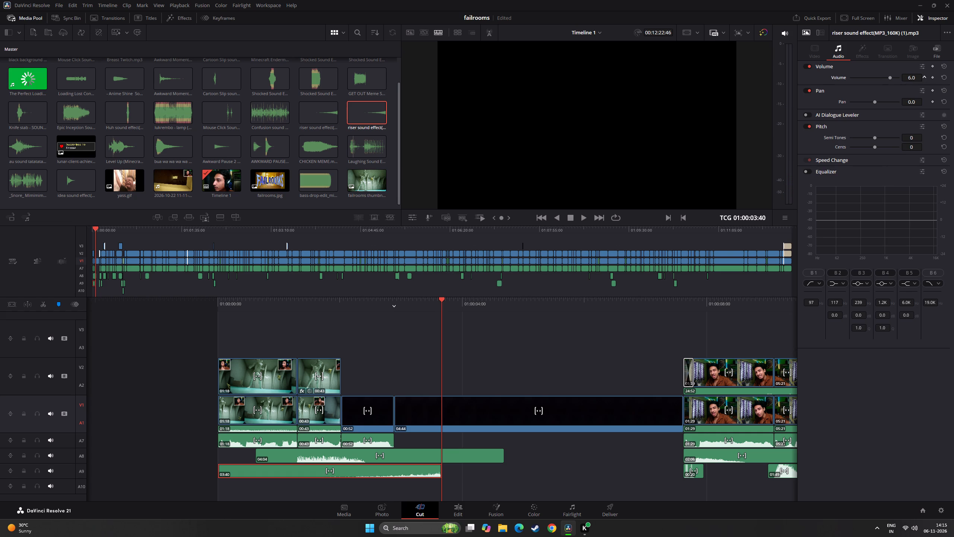
drag(469, 306, 745, 287)
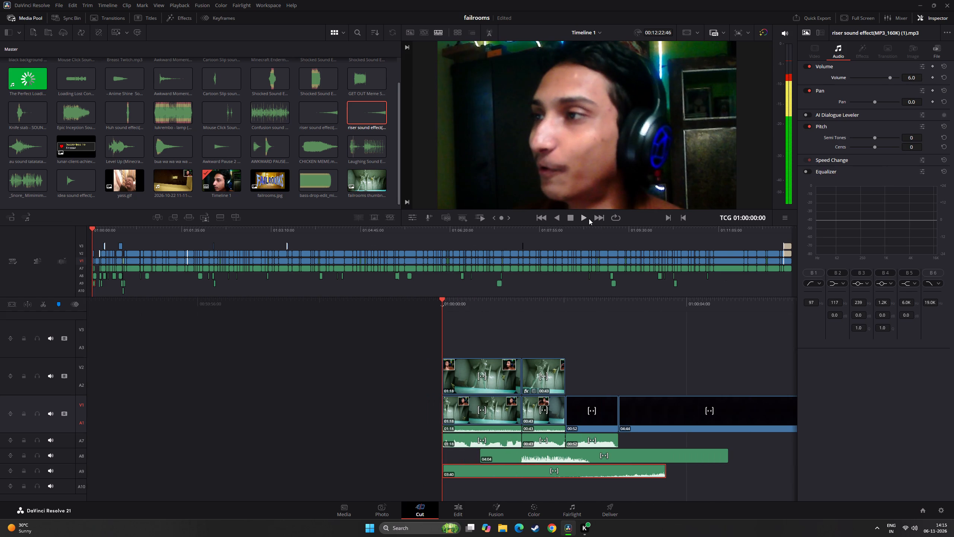
click(589, 219)
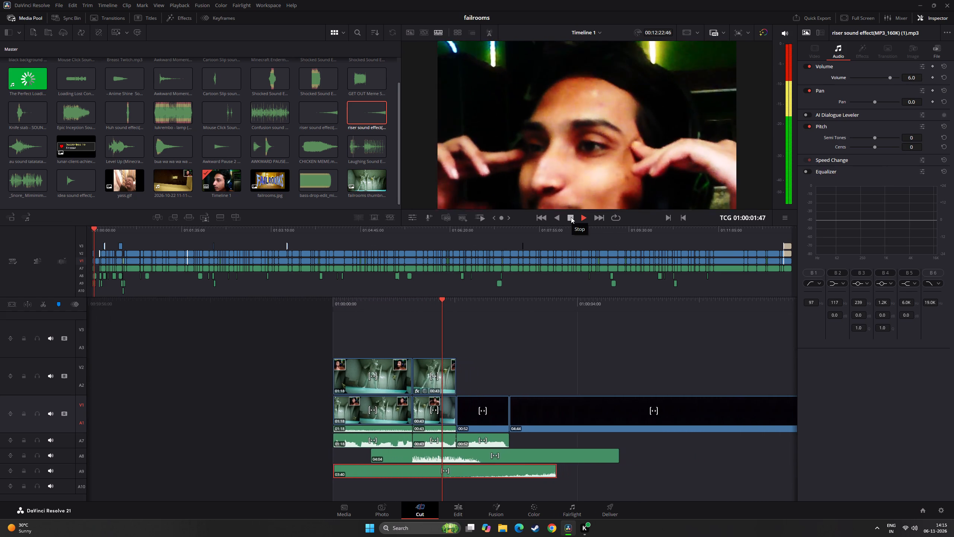
click(571, 217)
drag(421, 308, 519, 313)
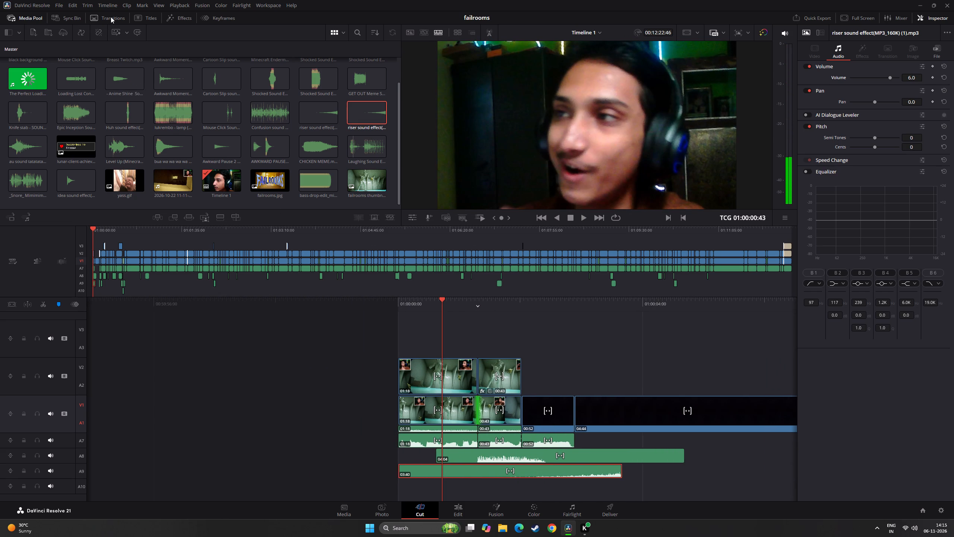
Browse the yotube materials folder for a suitable effect in the media import, including a search for "glit".
scroll(272, 127, down, 6)
right_click(275, 203)
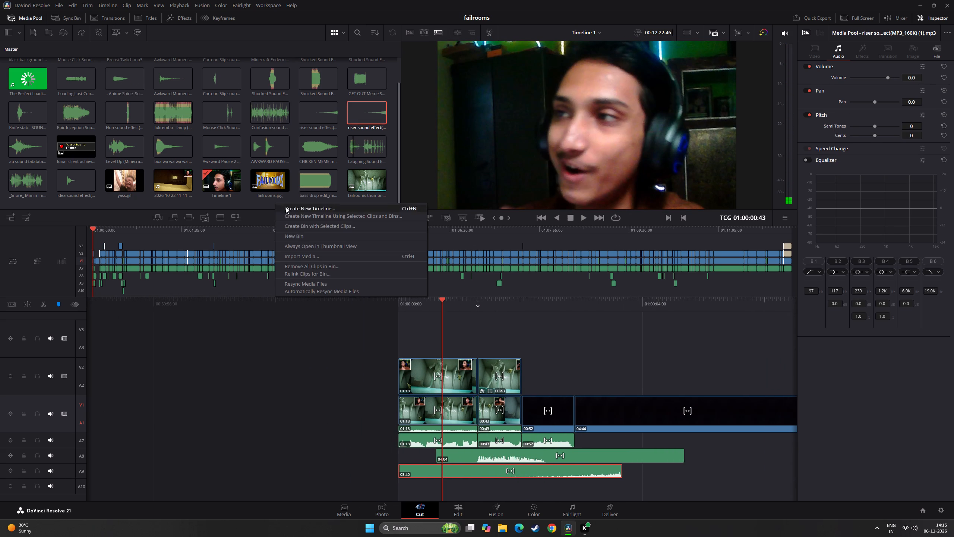
click(303, 259)
scroll(155, 129, down, 8)
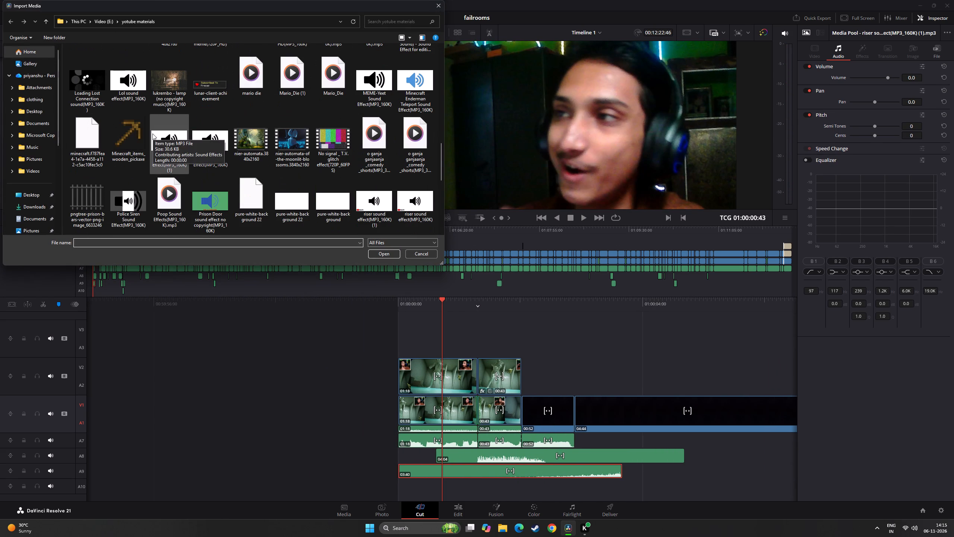
click(450, 431)
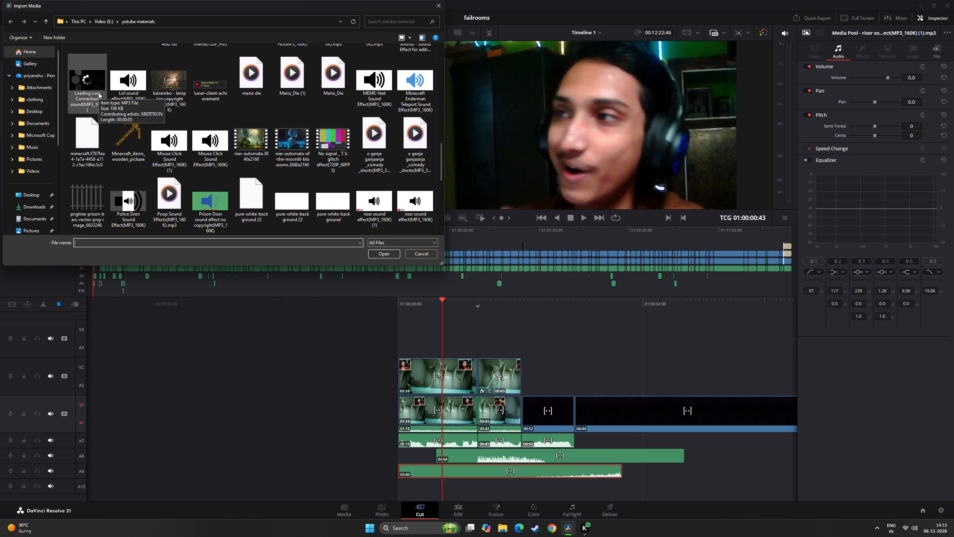
scroll(156, 163, down, 4)
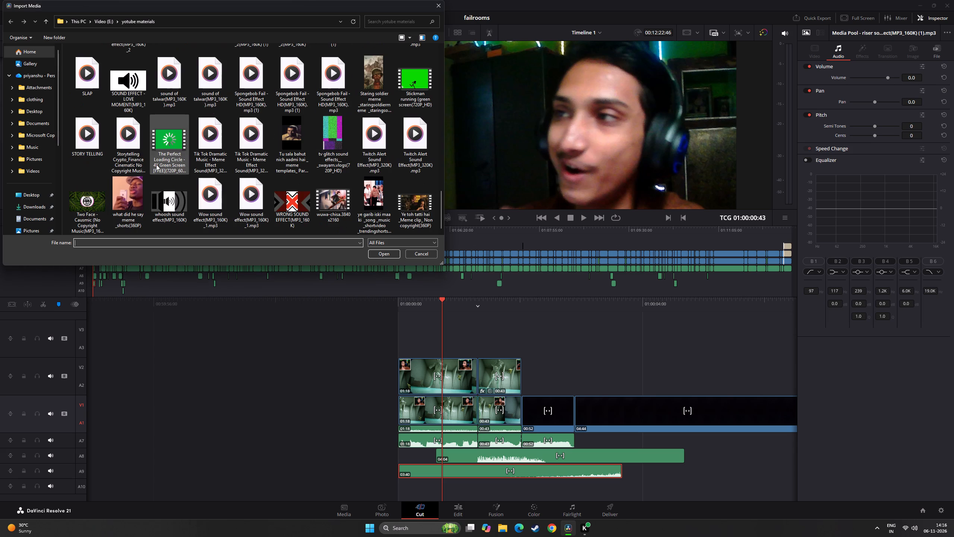
scroll(252, 189, down, 3)
scroll(254, 191, up, 4)
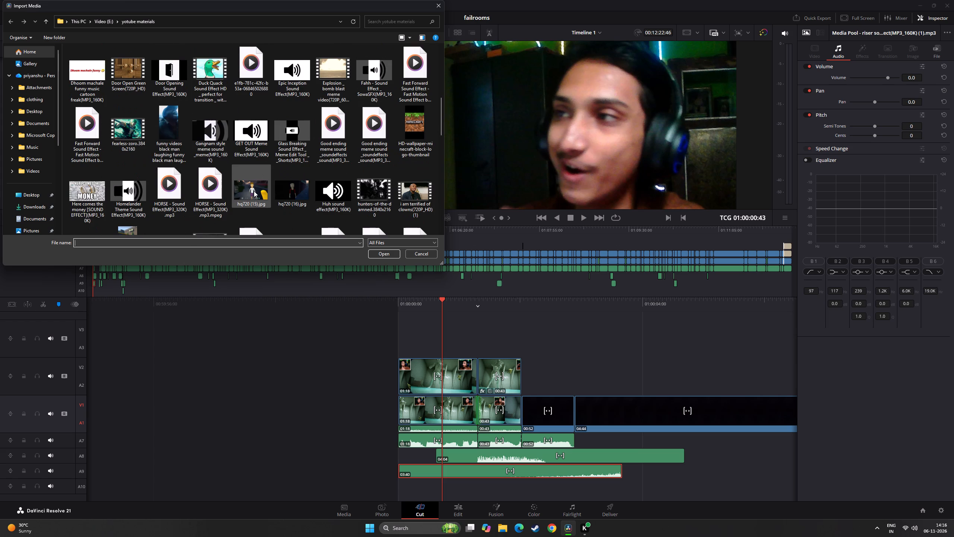
scroll(254, 191, up, 4)
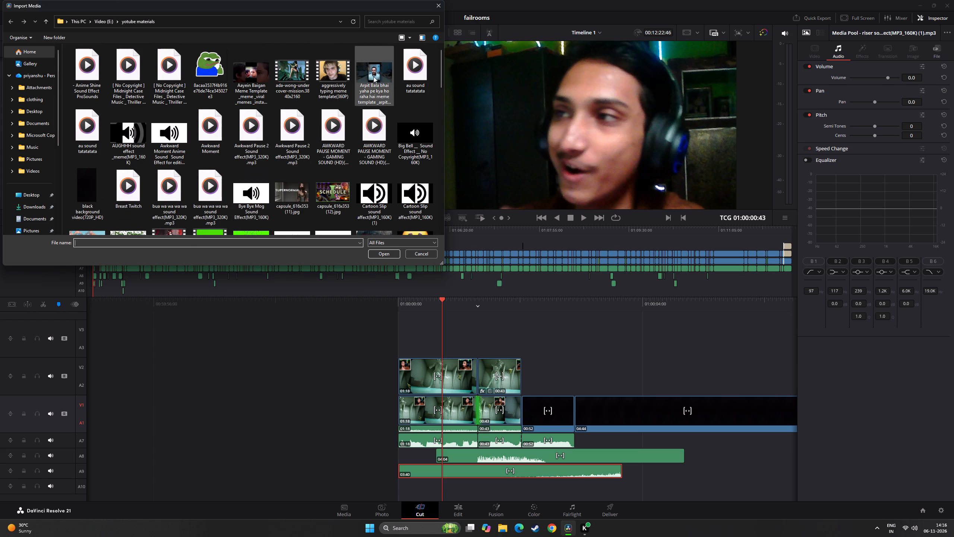
double_click(388, 25)
key(g)
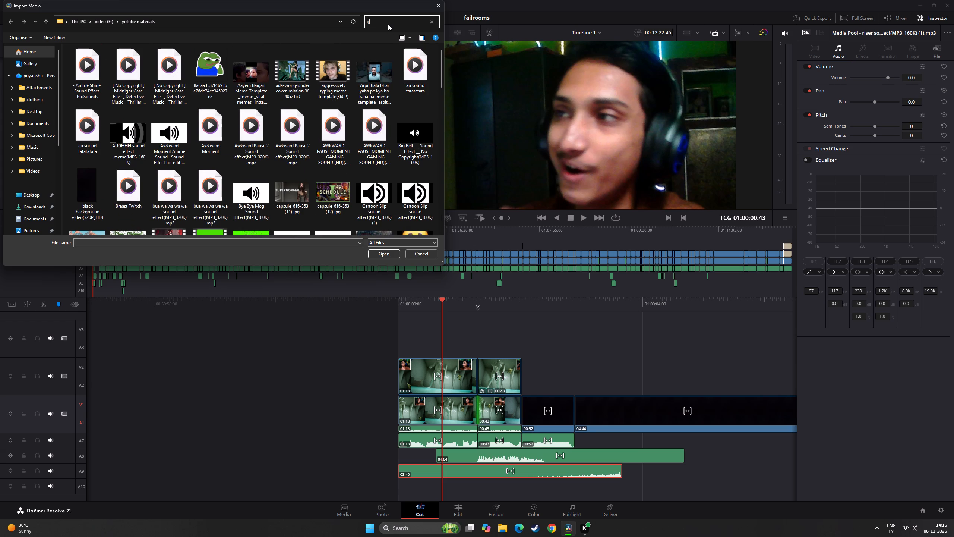
key(l)
key(i)
key(t)
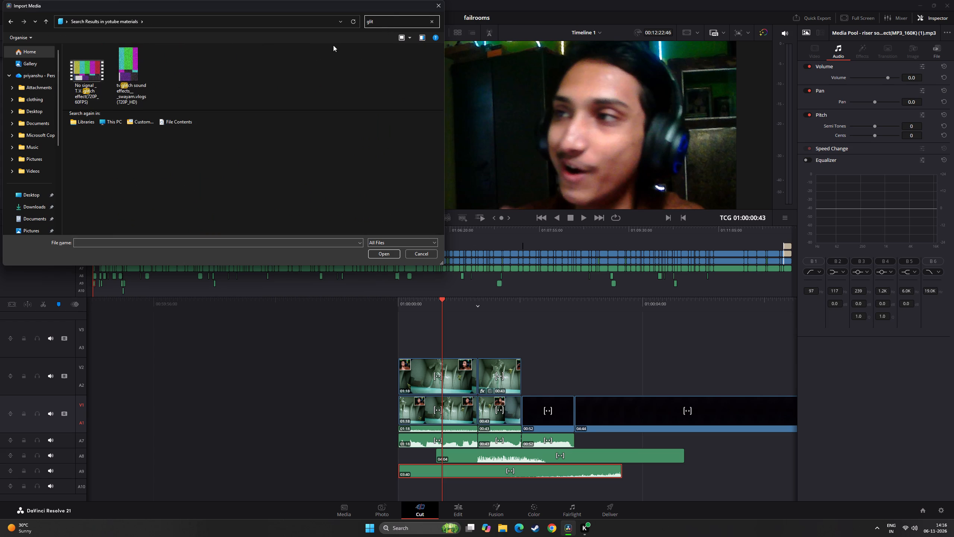
scroll(78, 174, down, 6)
Search the Video (E:) drive for "gli" and import the Glitch Effect Overly video (720P_HD).mp4.
click(36, 207)
click(388, 18)
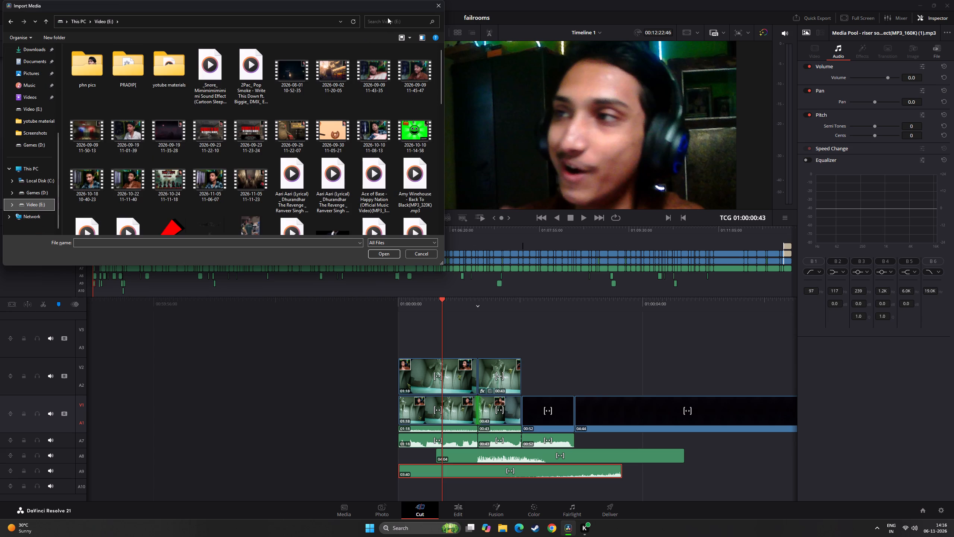
click(388, 21)
key(g)
text(li)
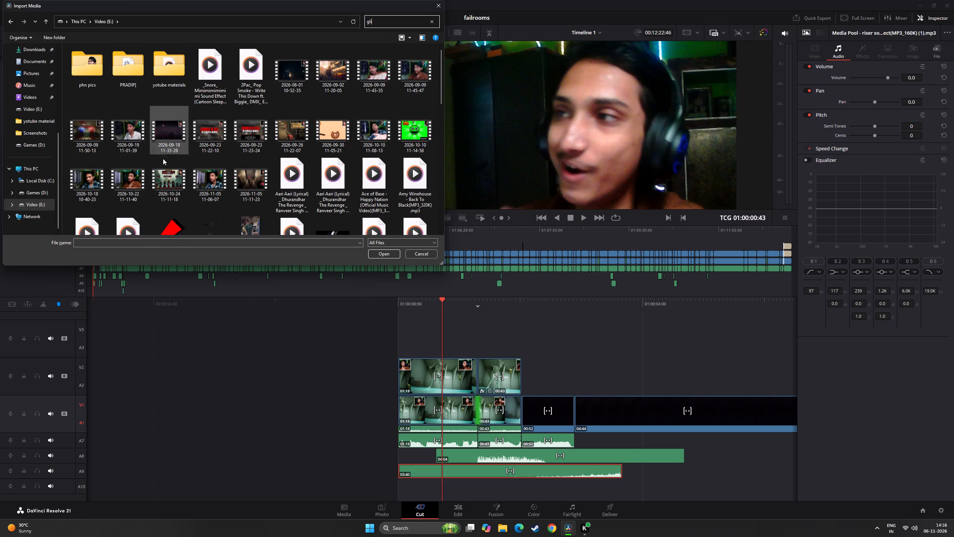
click(104, 92)
click(381, 254)
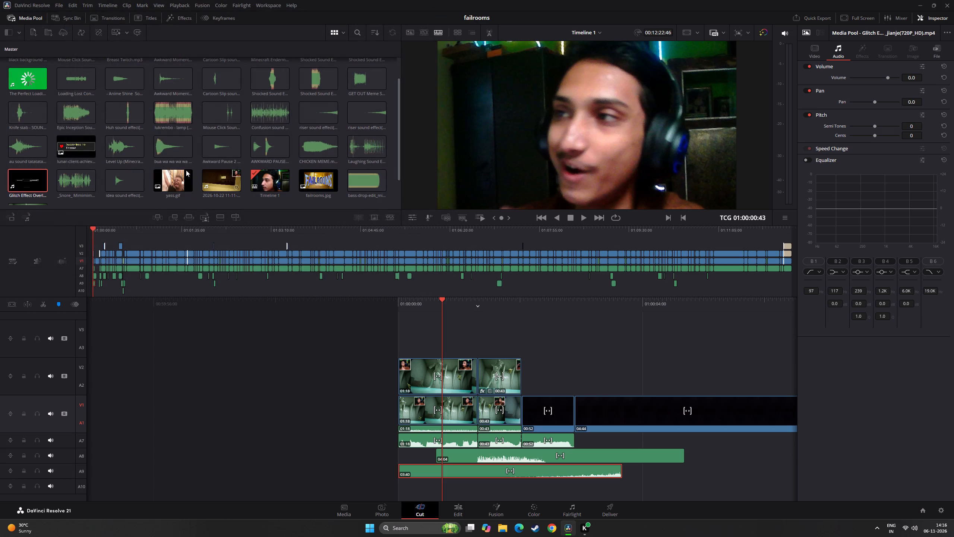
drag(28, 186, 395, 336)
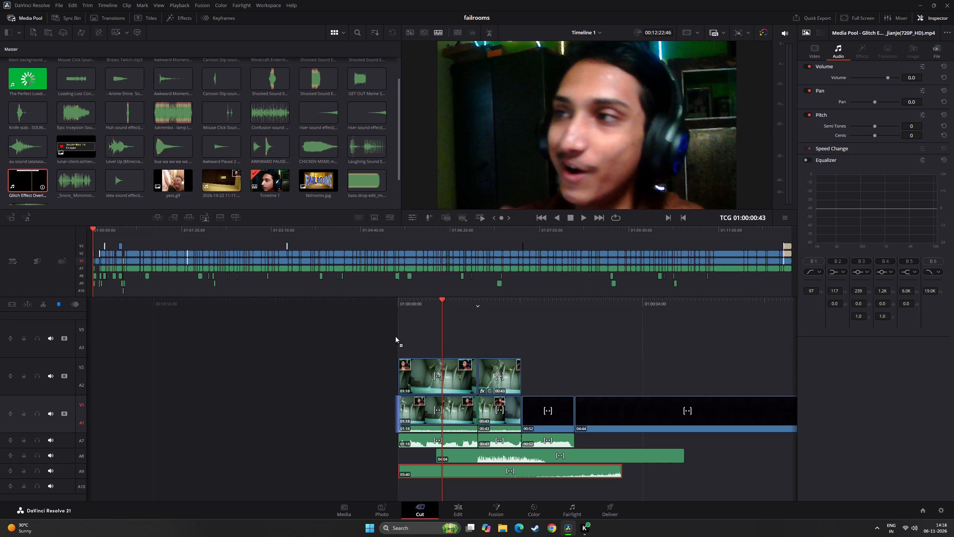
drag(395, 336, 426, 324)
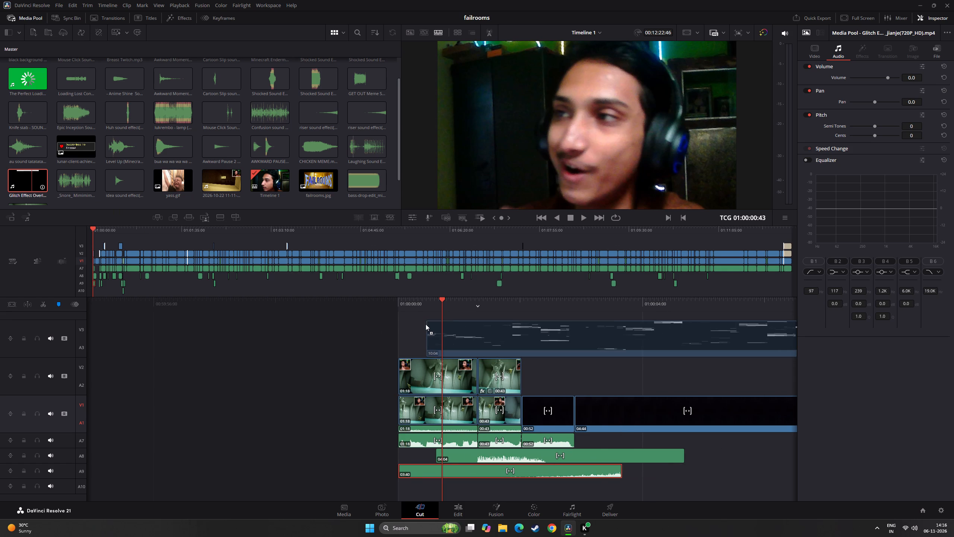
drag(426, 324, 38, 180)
Place a short range of the Glitch Effect Overly clip on V3 at the timeline start and extend it to 02:01.
double_click(34, 183)
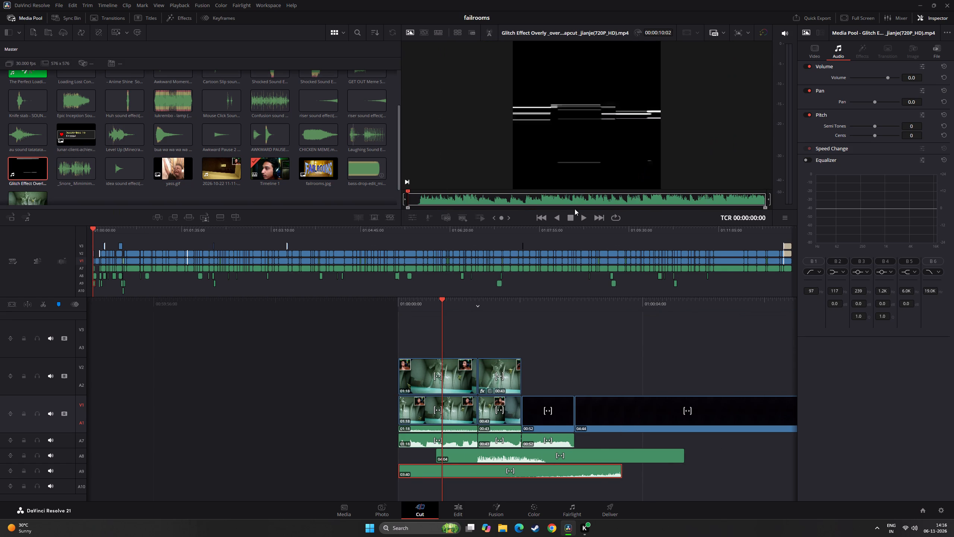
drag(766, 207, 438, 202)
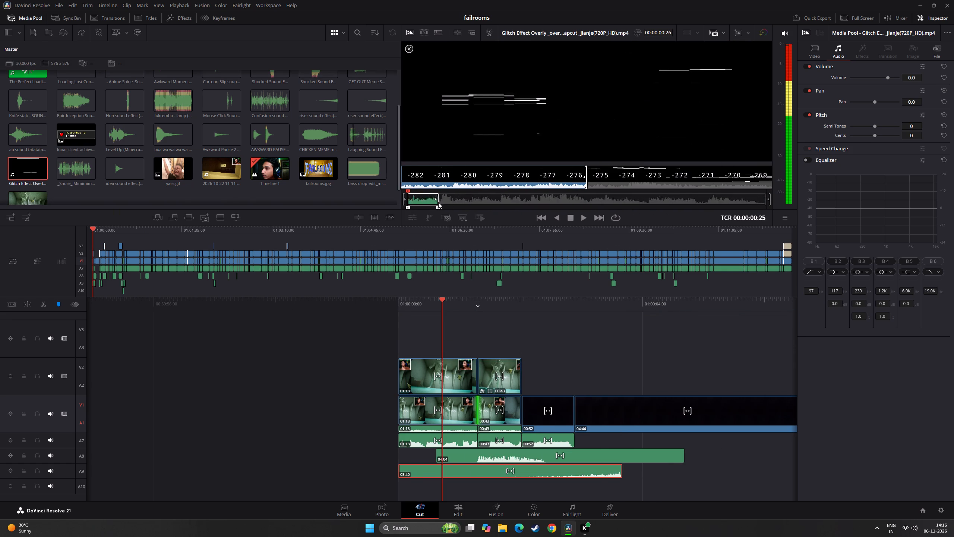
drag(438, 202, 438, 202)
drag(28, 164, 423, 339)
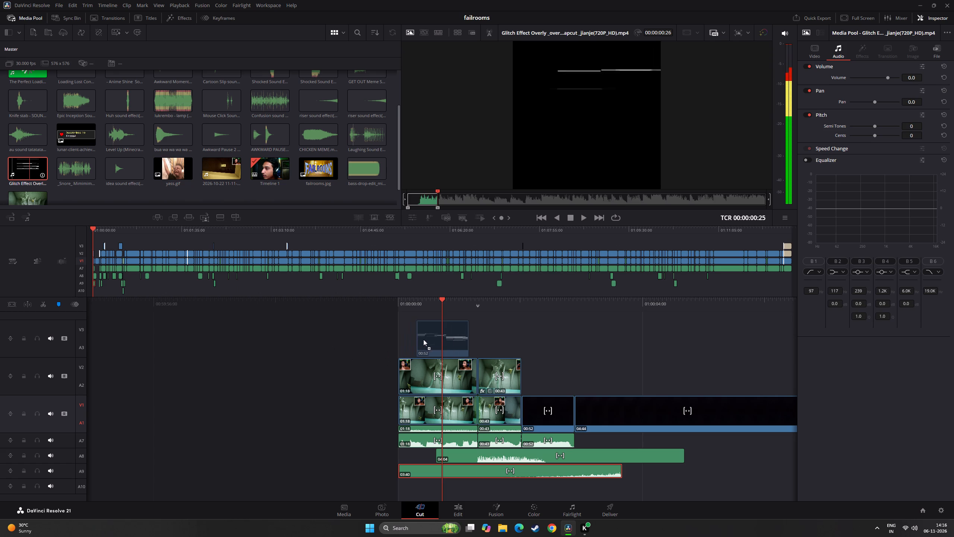
drag(423, 339, 435, 345)
drag(463, 341, 446, 341)
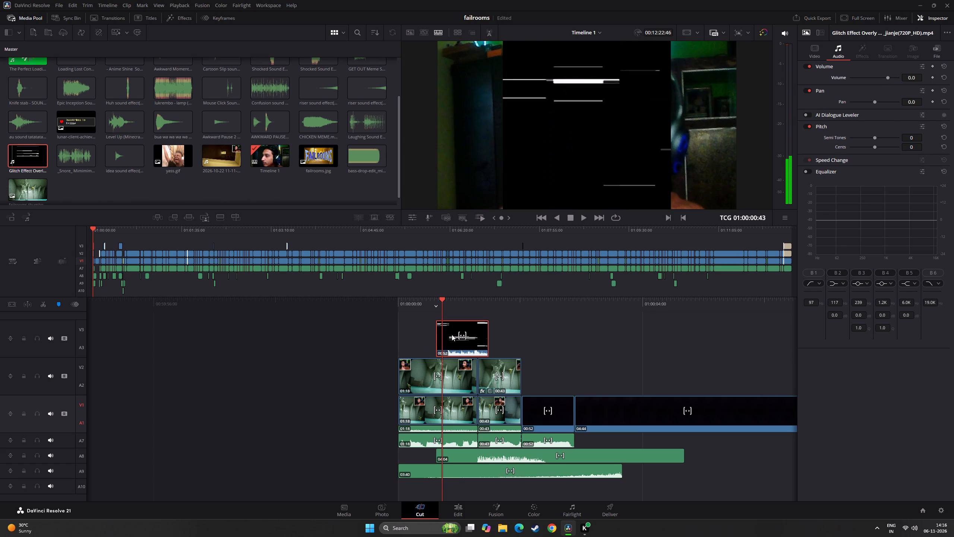
drag(450, 335, 406, 329)
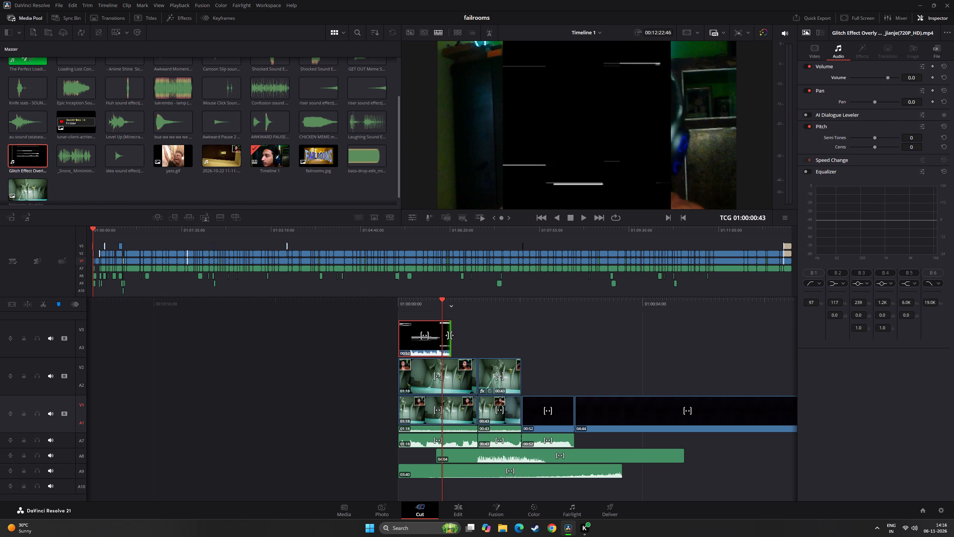
drag(449, 335, 520, 345)
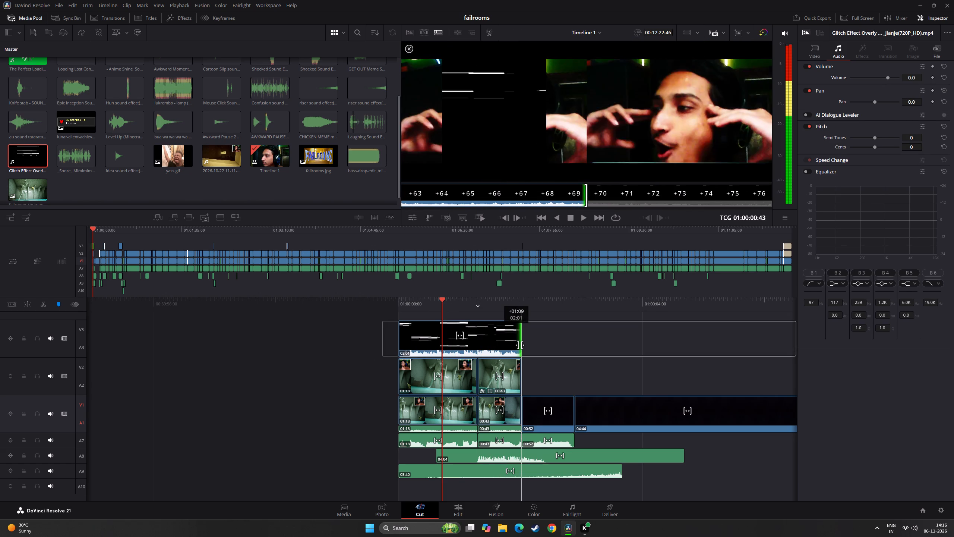
drag(520, 345, 519, 345)
Mute the glitch overlay clip by setting its Volume to -100.0.
click(502, 340)
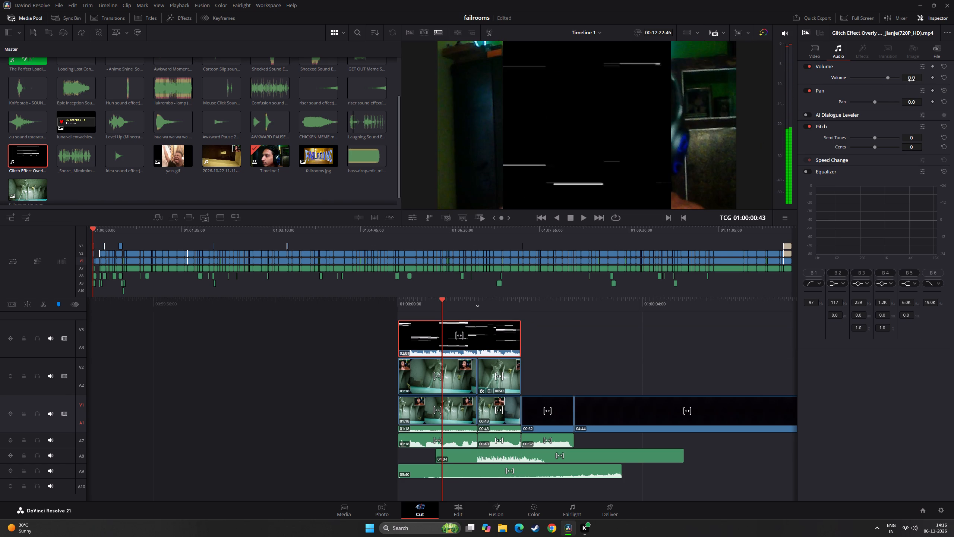
drag(911, 78, 755, 75)
Set the glitch overlay's Zoom to 1.800 and Opacity to 32.40, and replay the teaser to check the effect.
click(811, 54)
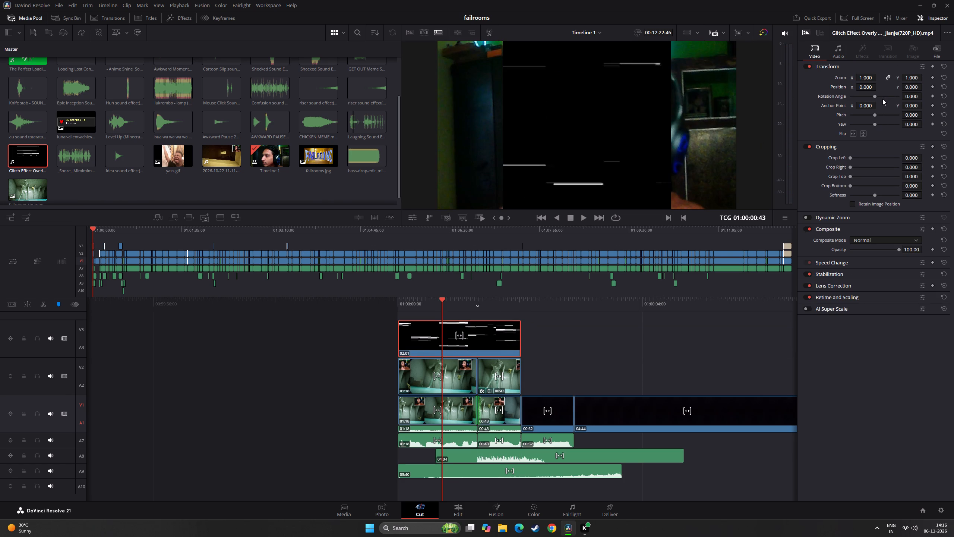
drag(864, 80, 882, 81)
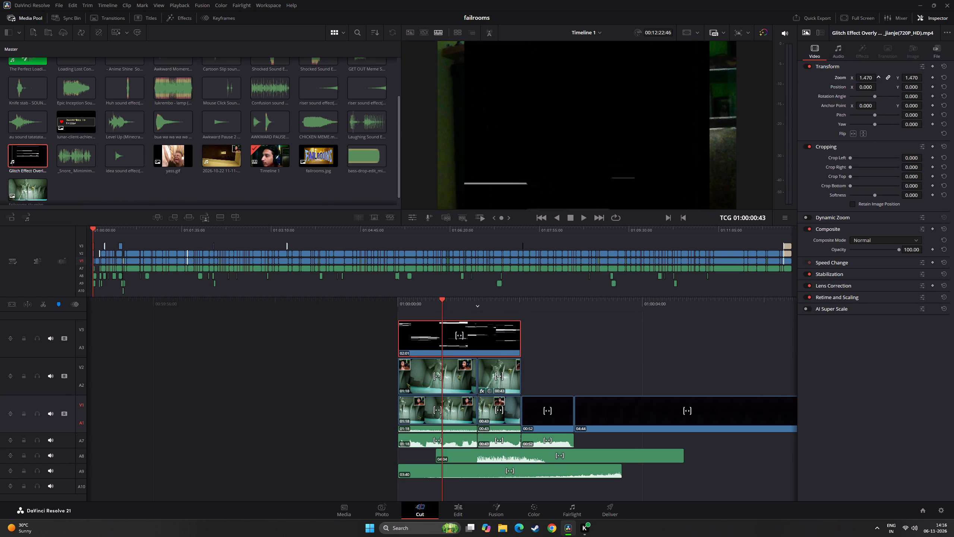
drag(882, 81, 894, 86)
drag(914, 248, 912, 250)
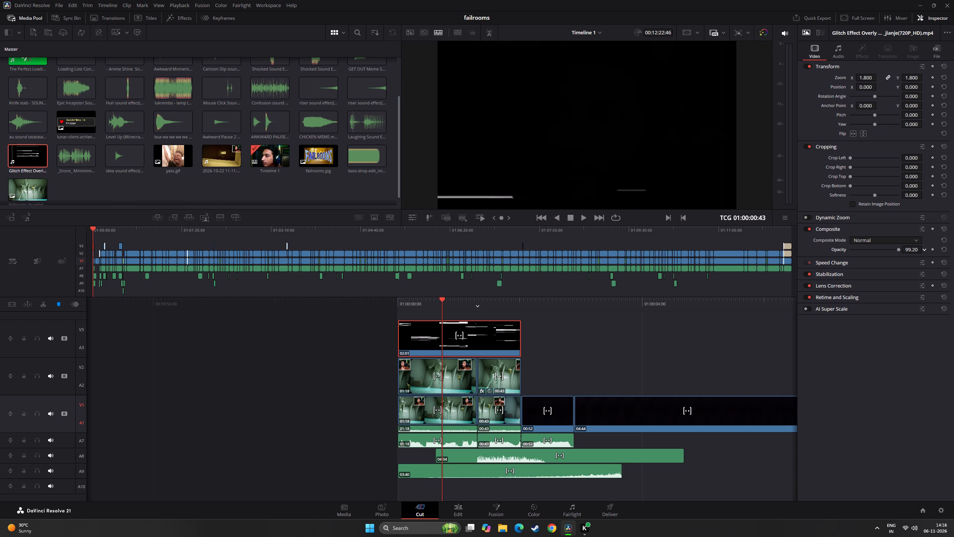
drag(912, 250, 786, 275)
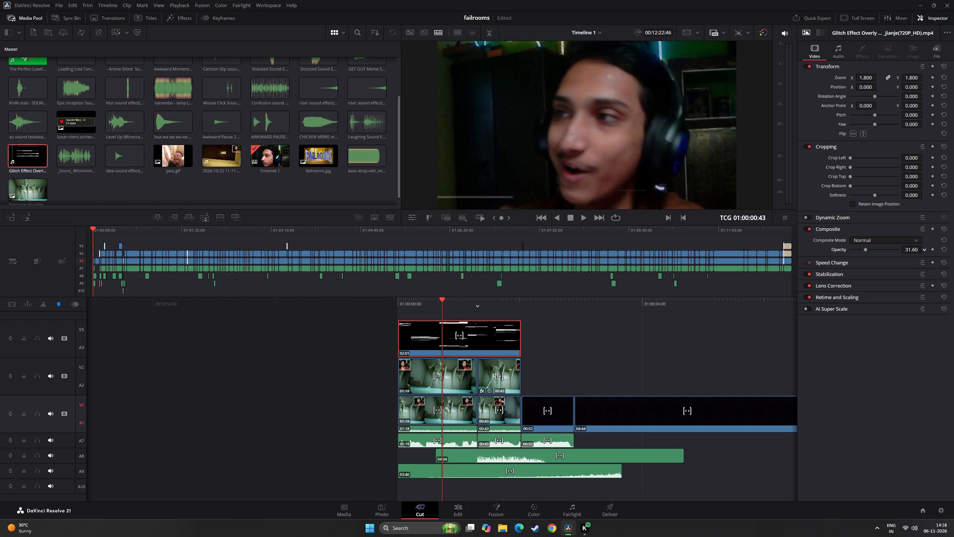
drag(786, 275, 788, 277)
drag(448, 306, 558, 312)
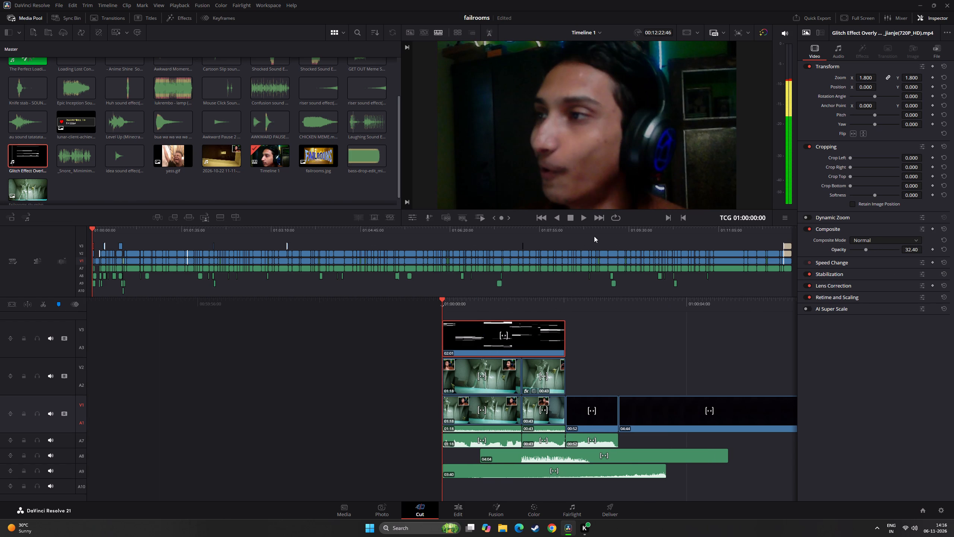
click(586, 222)
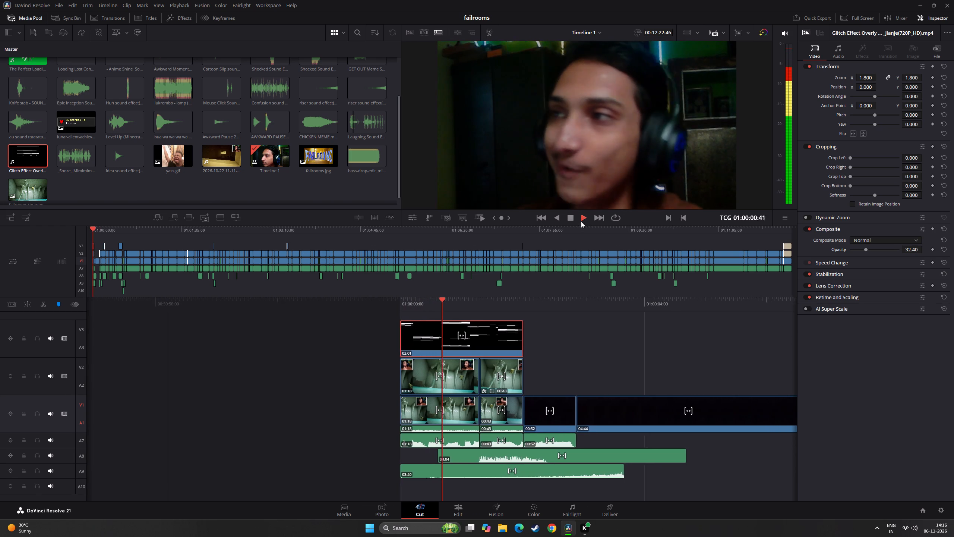
click(568, 216)
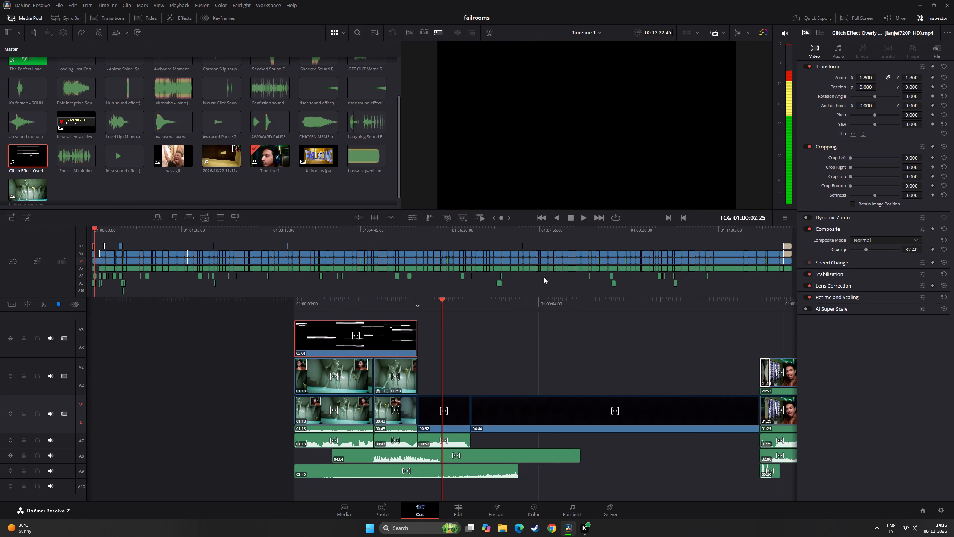
drag(452, 305, 669, 309)
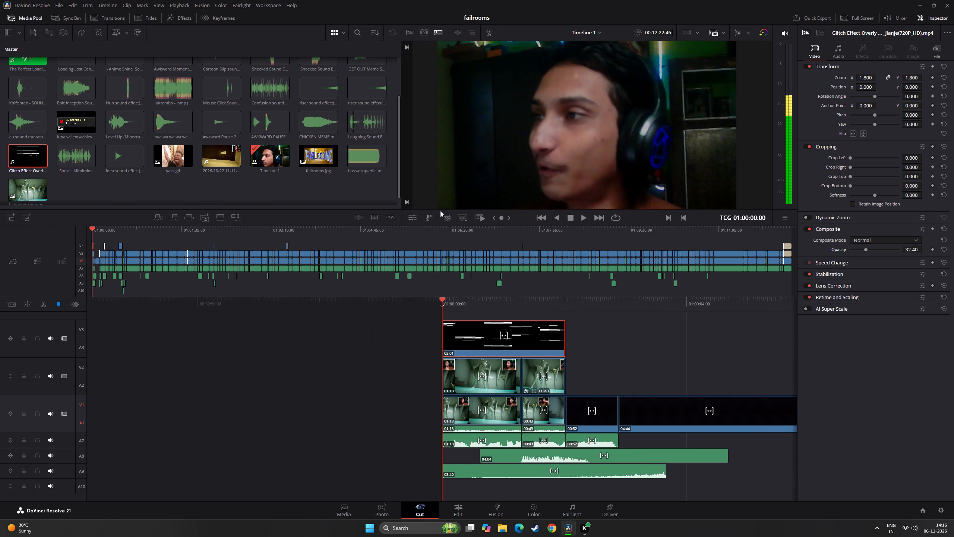
click(587, 216)
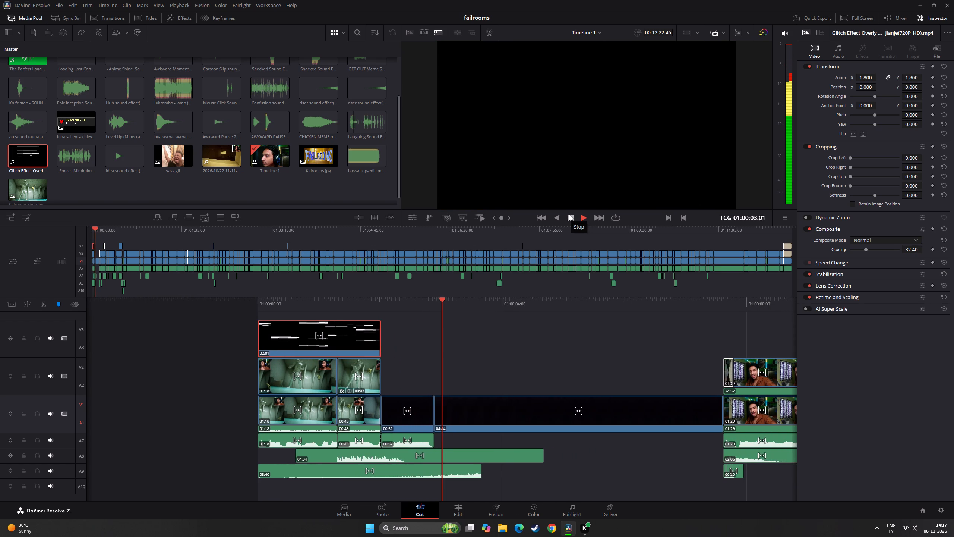
click(569, 214)
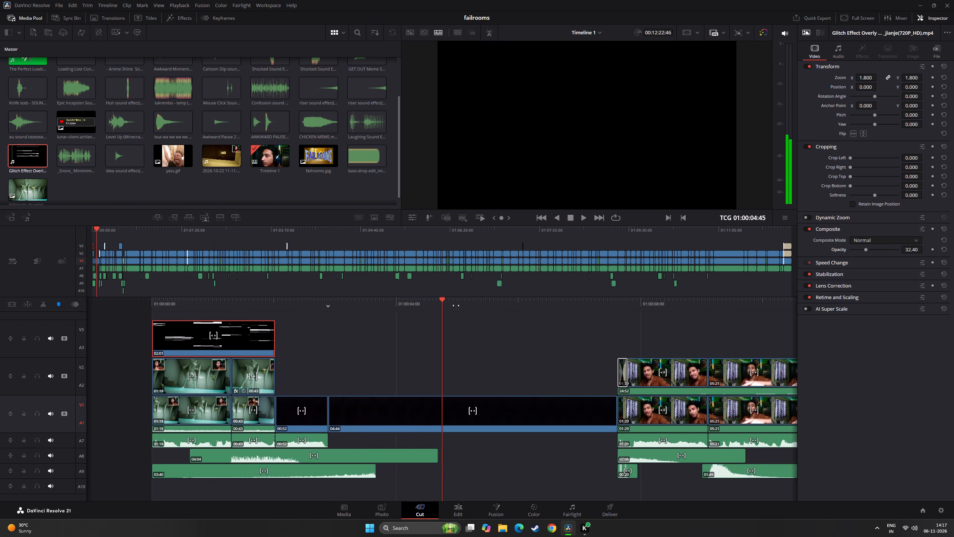
Split the clips at 01:00:03:38 and delete the rest of the black clip and shock sound, closing the gap before the main footage.
drag(447, 308, 514, 317)
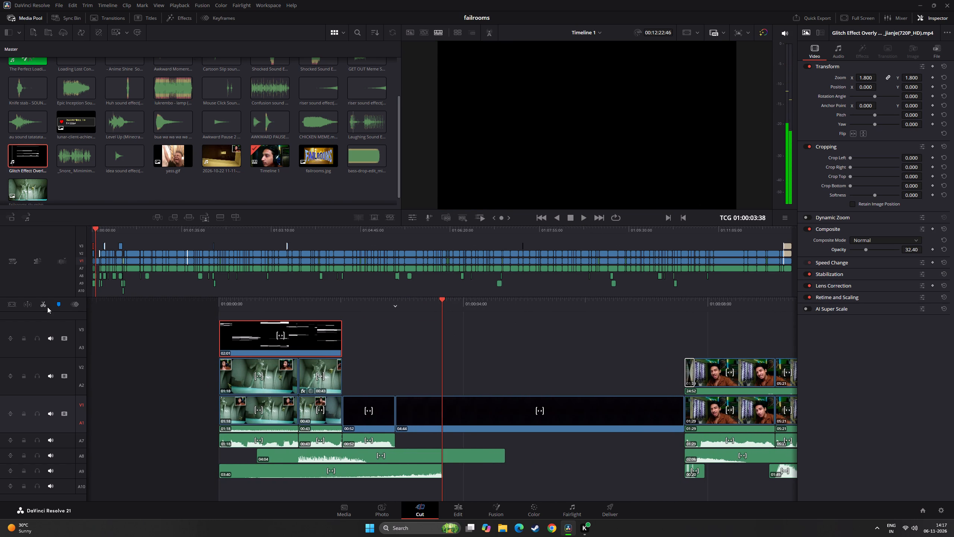
click(47, 307)
click(459, 410)
key(BackSpace)
click(461, 446)
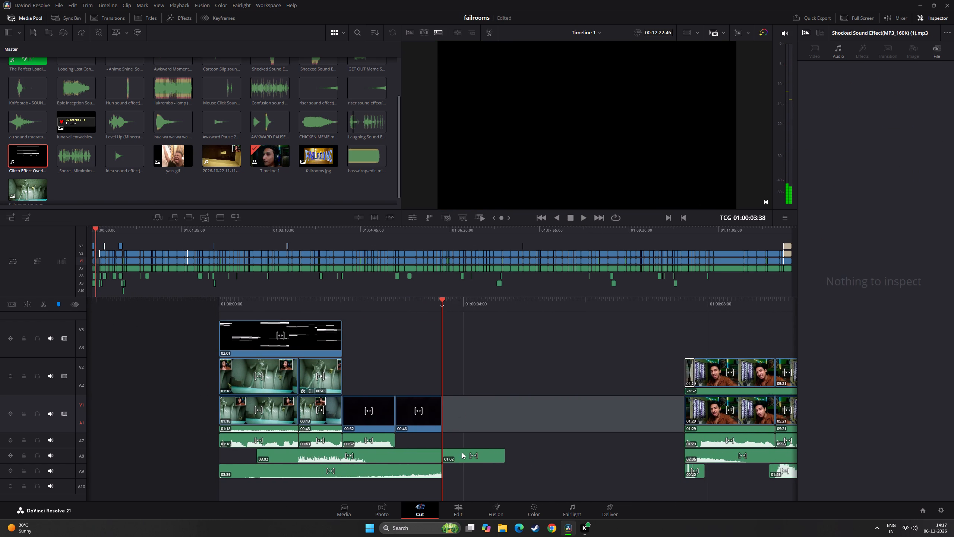
click(462, 452)
key(BackSpace)
click(481, 416)
click(479, 415)
key(BackSpace)
drag(453, 295, 458, 295)
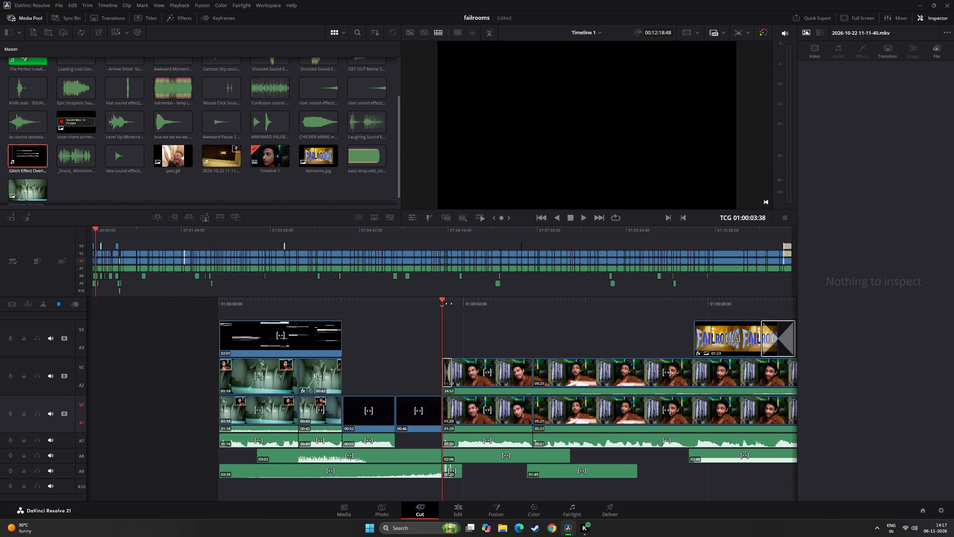
Replay the teaser, set the Volume of the first facecam segment's A1 audio to -100.0, and check the playback again.
drag(448, 307, 754, 314)
click(587, 224)
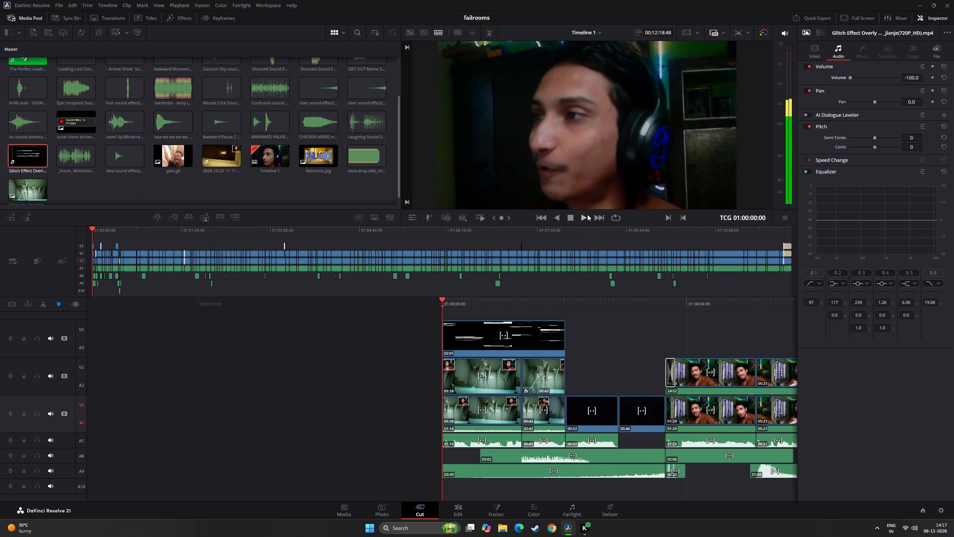
click(587, 214)
click(569, 218)
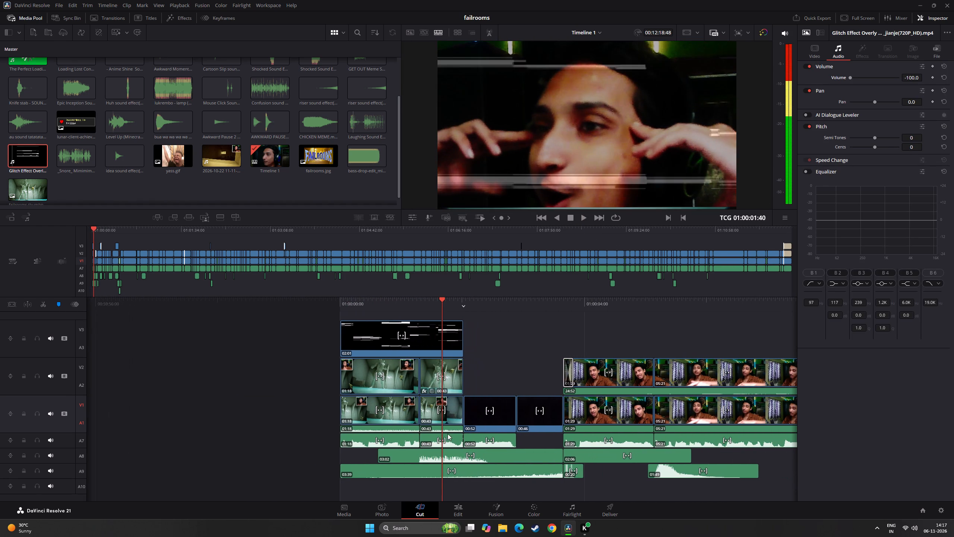
click(395, 430)
drag(907, 77, 839, 79)
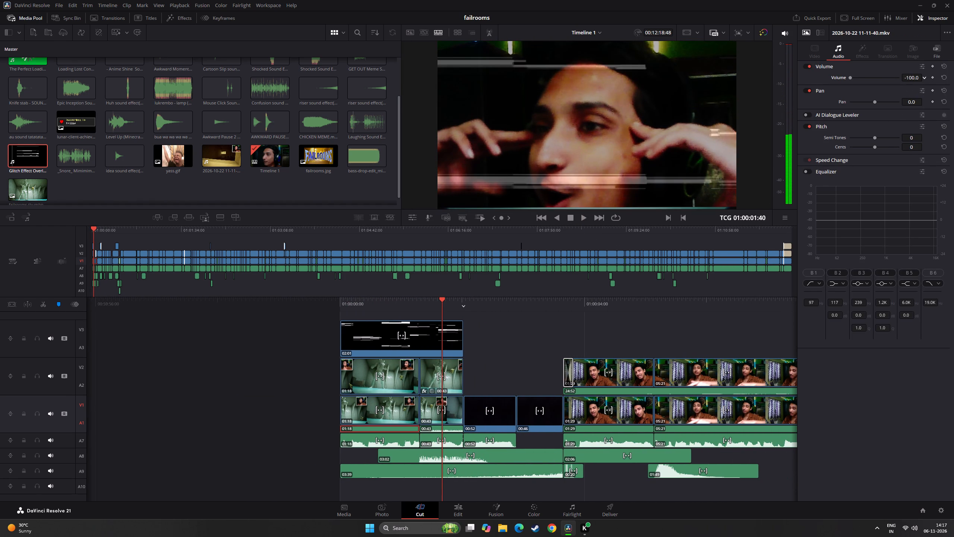
drag(839, 79, 800, 79)
drag(451, 302, 568, 291)
click(588, 221)
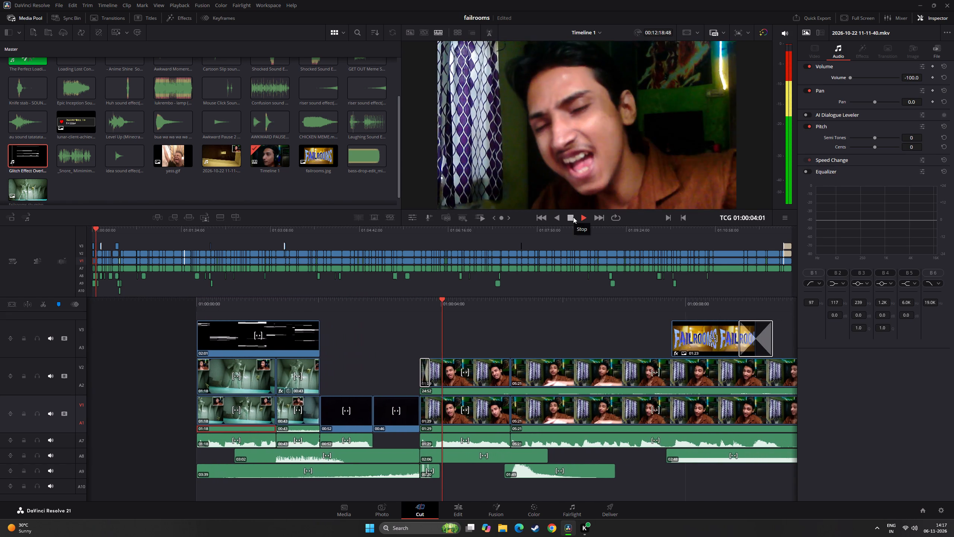
drag(448, 302, 748, 292)
click(576, 216)
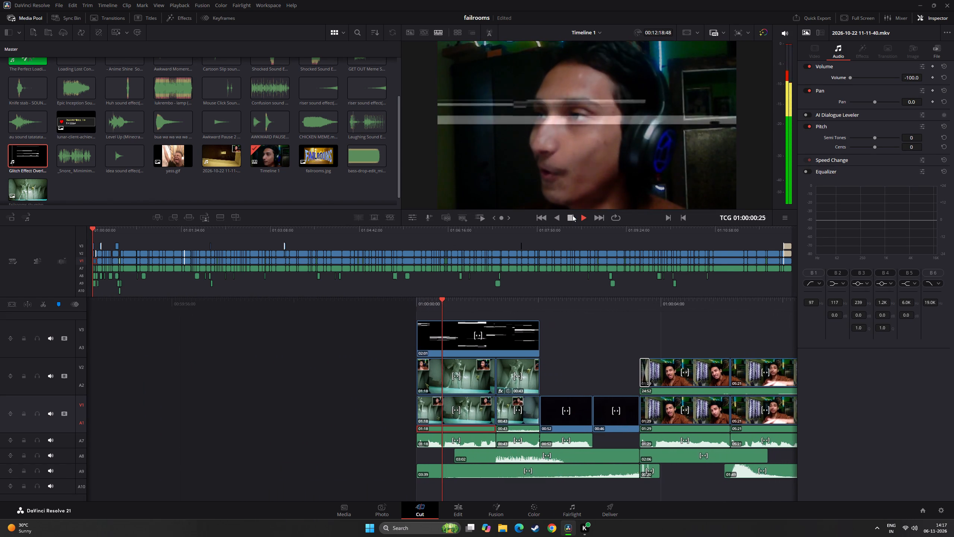
click(572, 215)
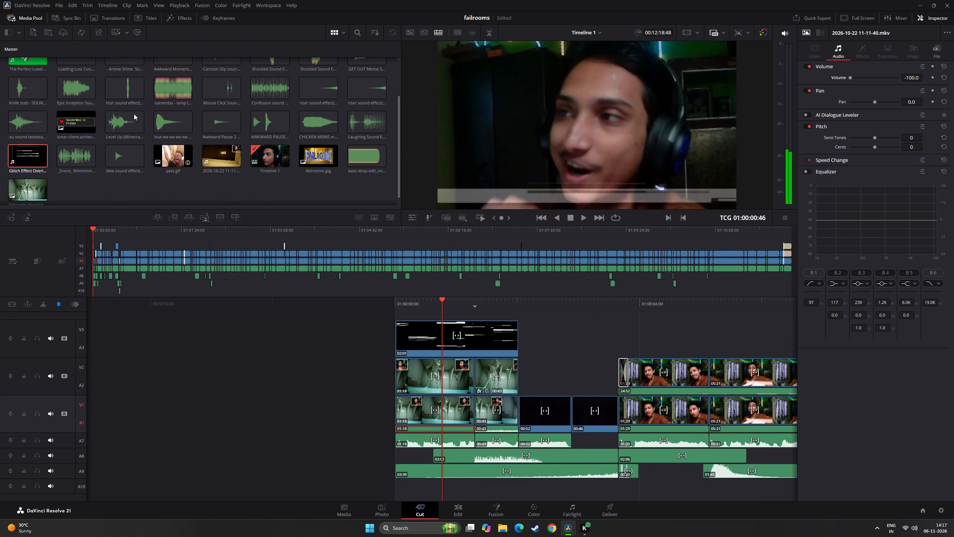
Open The Project Threshold from the local projects.
click(64, 6)
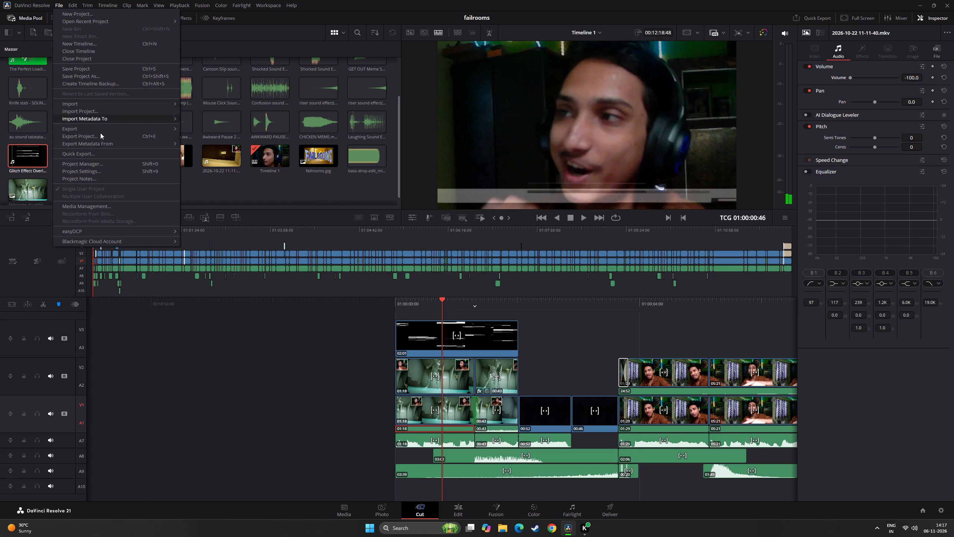
click(93, 161)
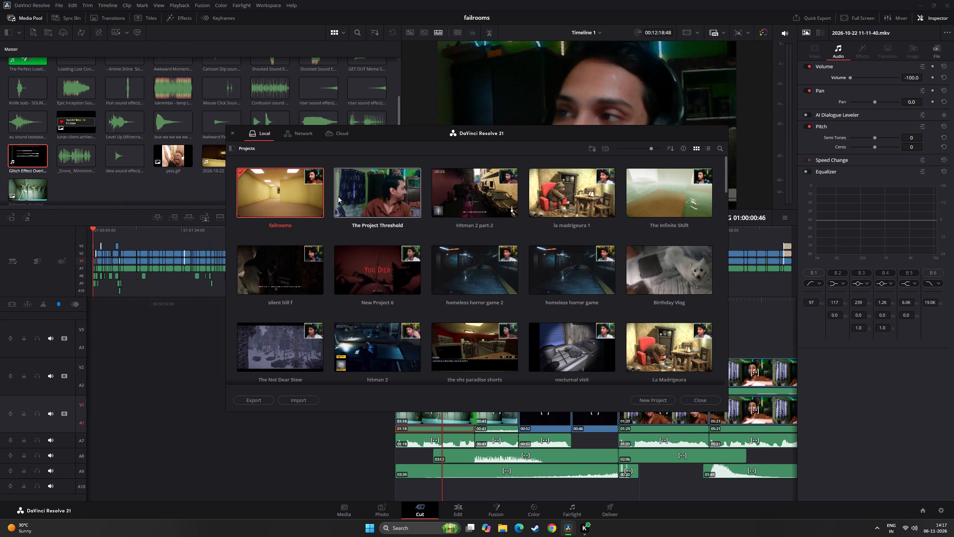
double_click(358, 200)
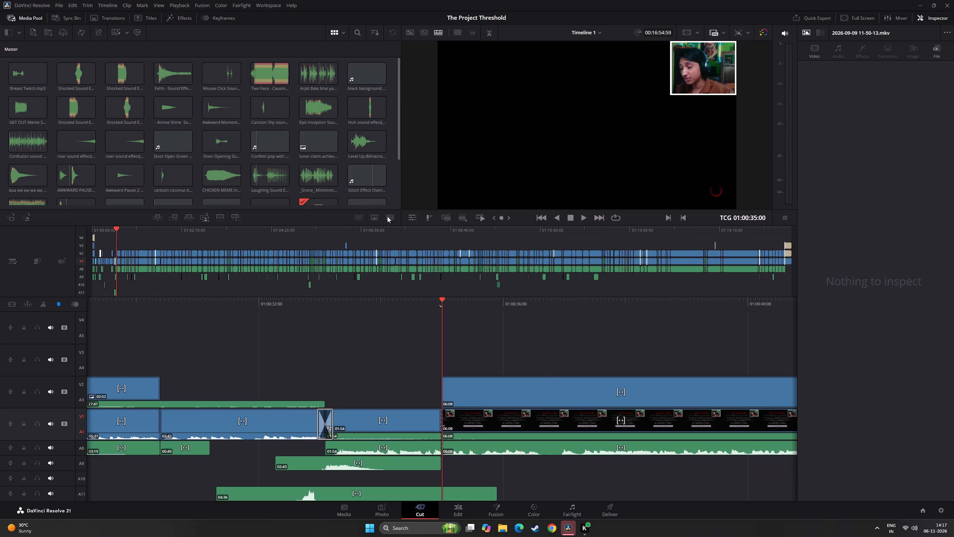
Go to the start of The Project Threshold's timeline and examine its opening teaser up to the zoomed, glitched facecam segment.
drag(386, 305, 929, 323)
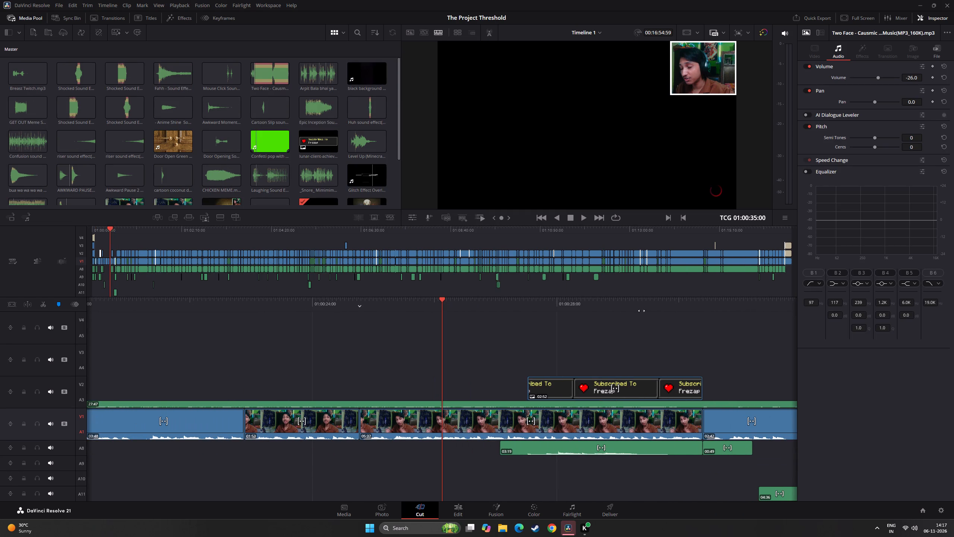
drag(110, 230, 70, 229)
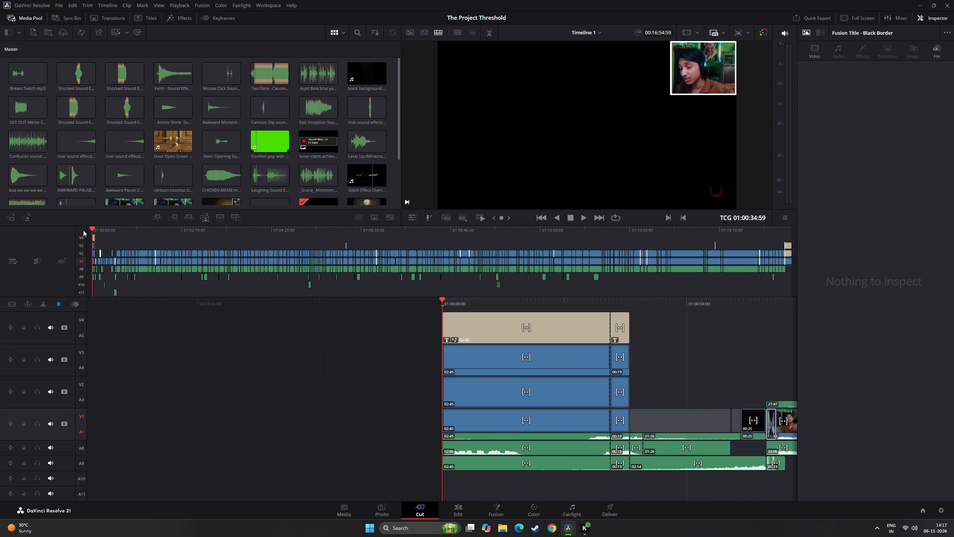
drag(496, 300, 483, 303)
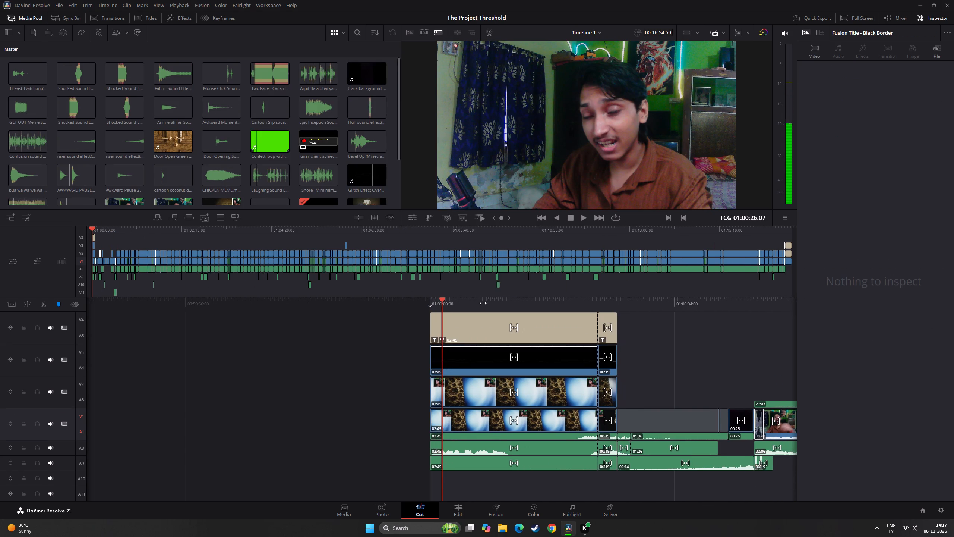
drag(483, 303, 420, 303)
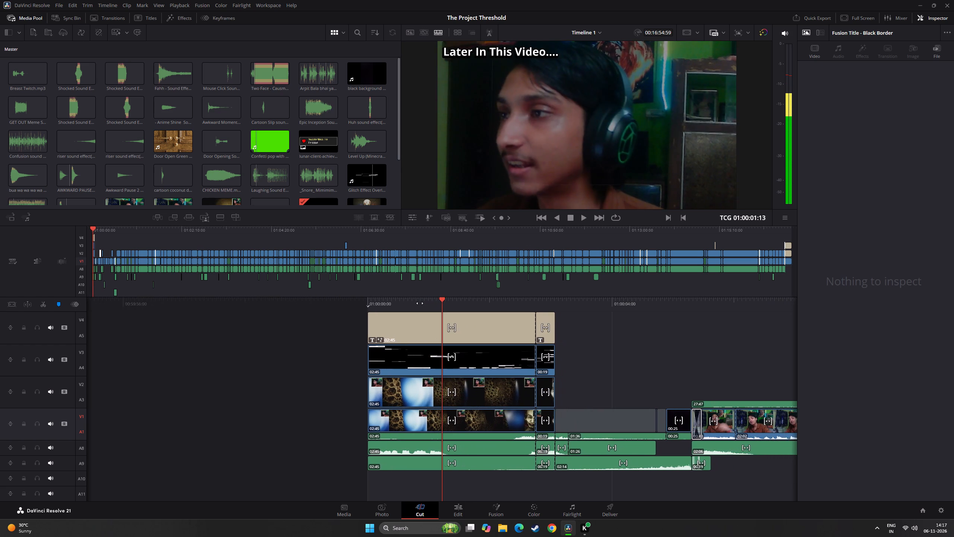
drag(420, 303, 340, 298)
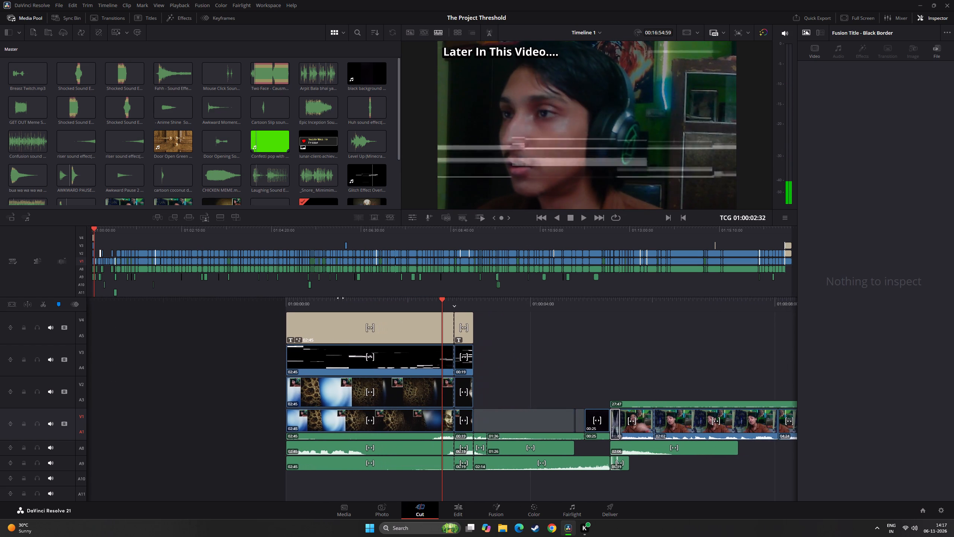
drag(340, 298, 326, 300)
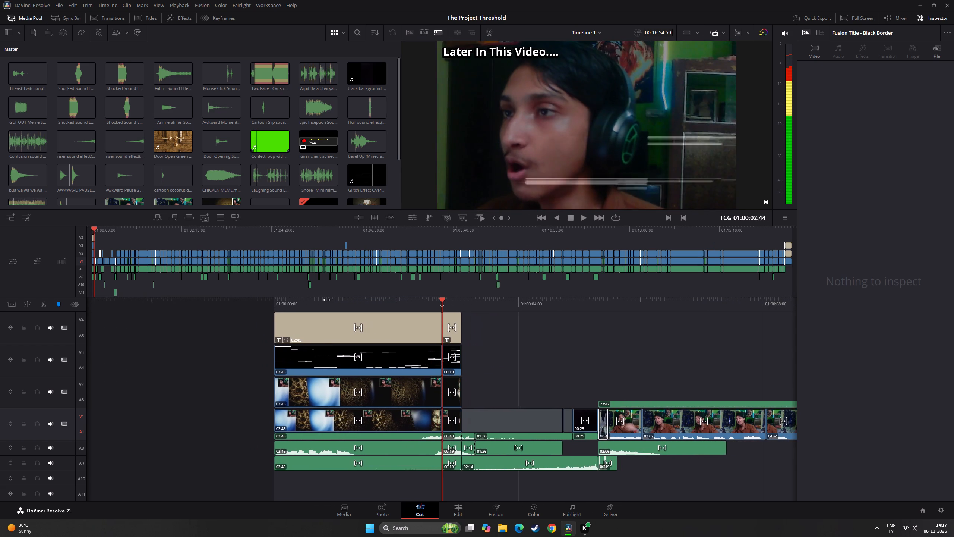
drag(326, 300, 298, 298)
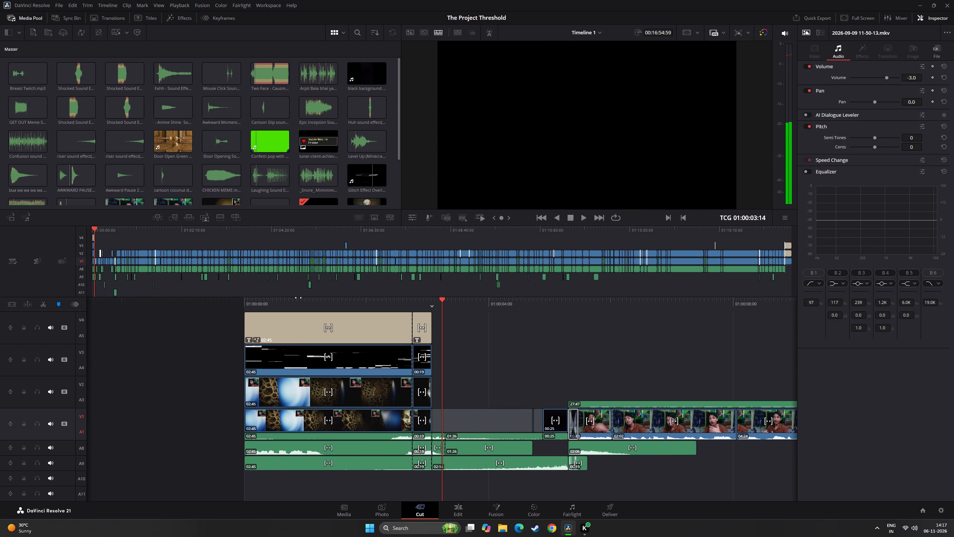
drag(441, 303, 465, 310)
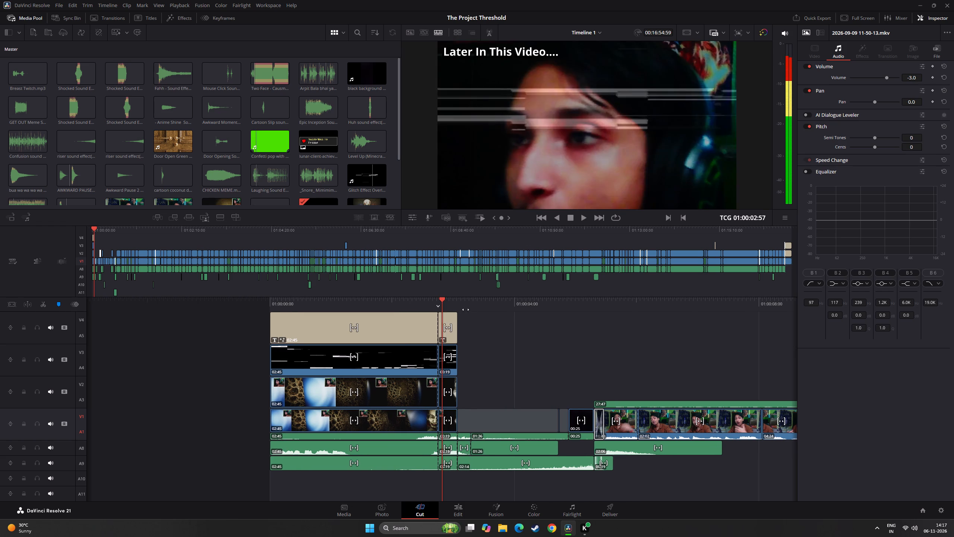
drag(465, 310, 461, 310)
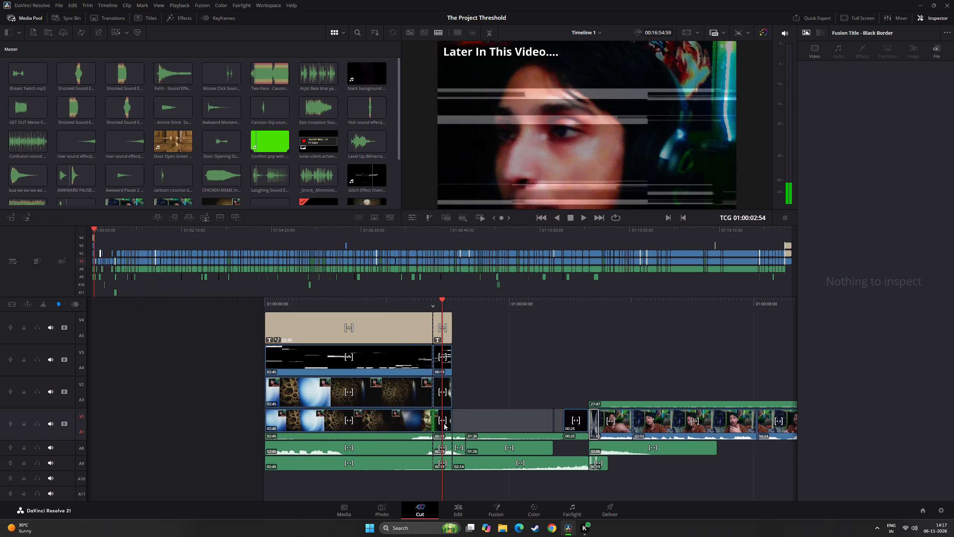
Inspect the Camera Shake settings on the last V2 facecam segment of the teaser and replay it to compare the motion.
click(444, 424)
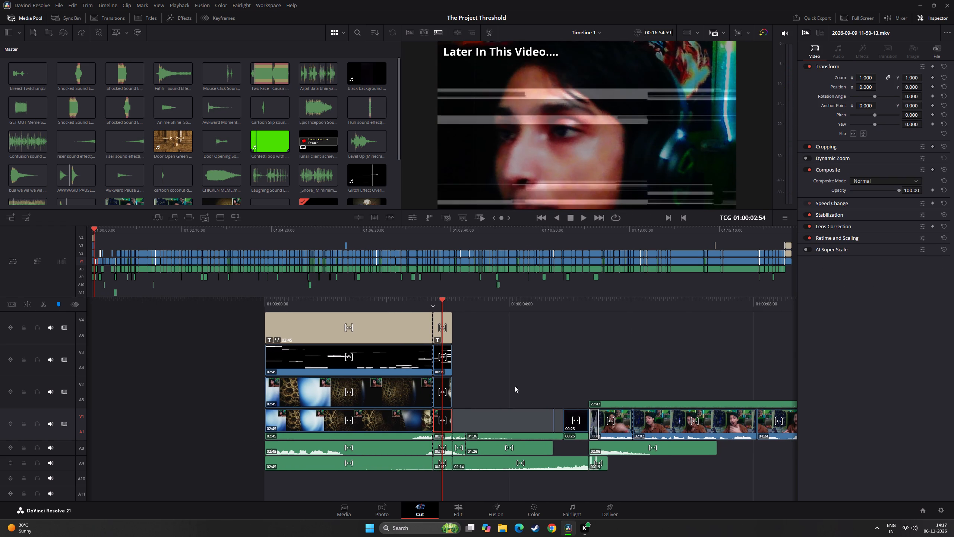
click(446, 382)
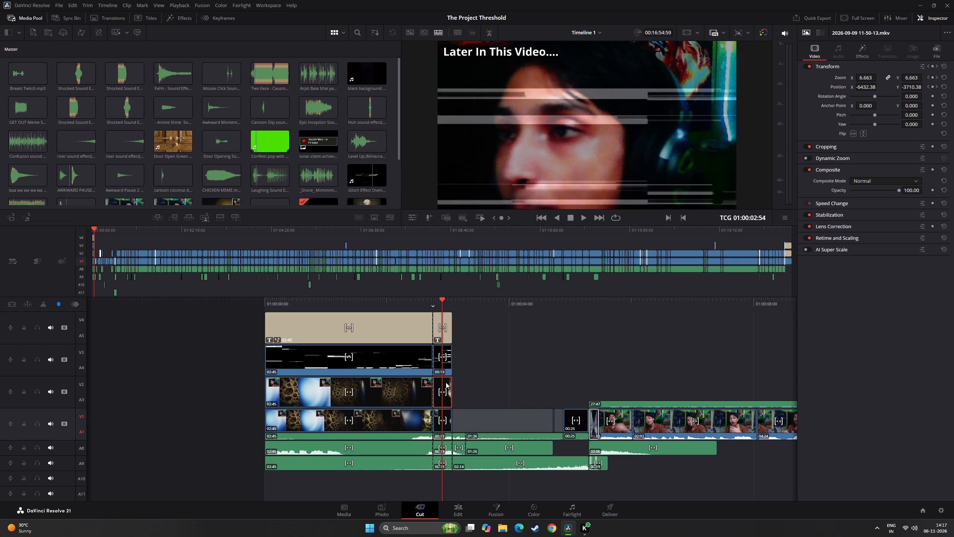
click(862, 55)
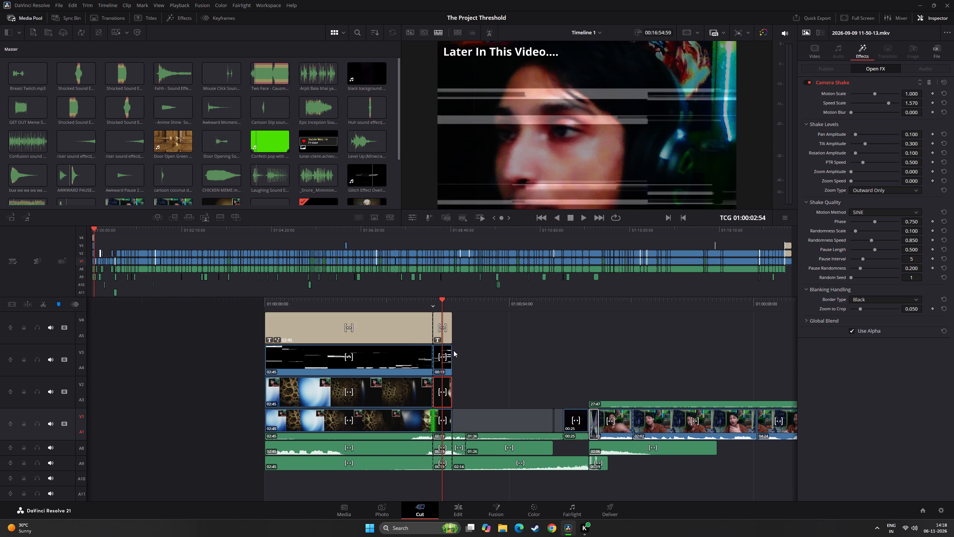
drag(445, 304, 489, 290)
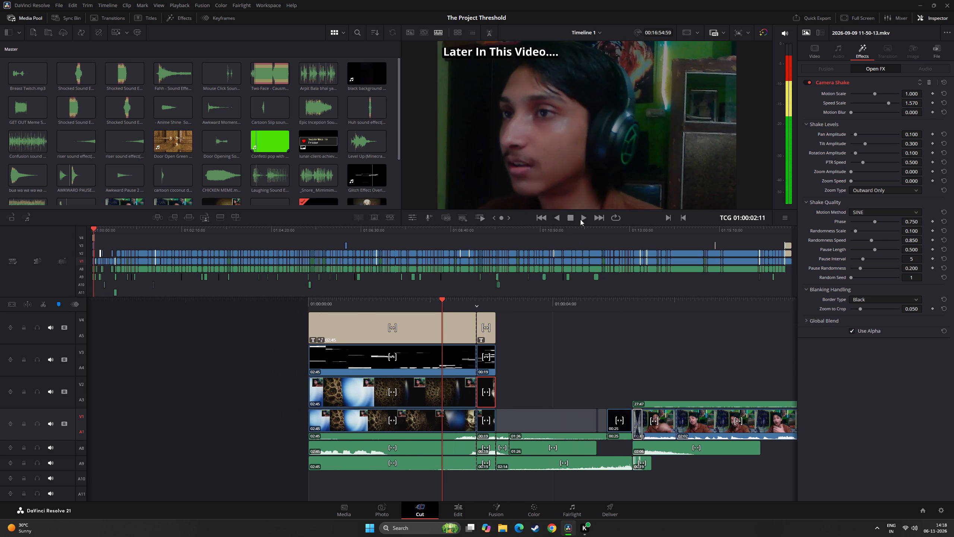
click(585, 220)
click(567, 218)
drag(434, 308, 443, 308)
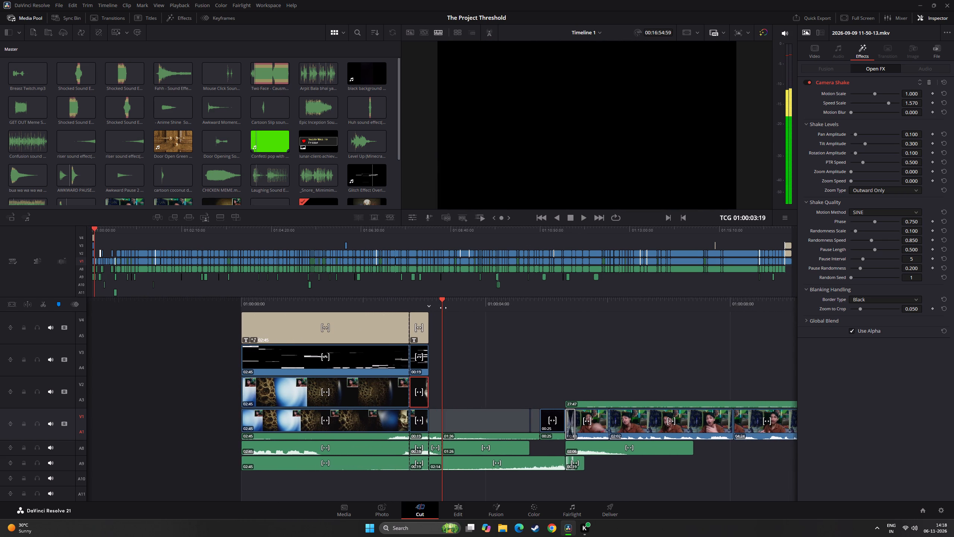
drag(443, 308, 519, 305)
click(586, 223)
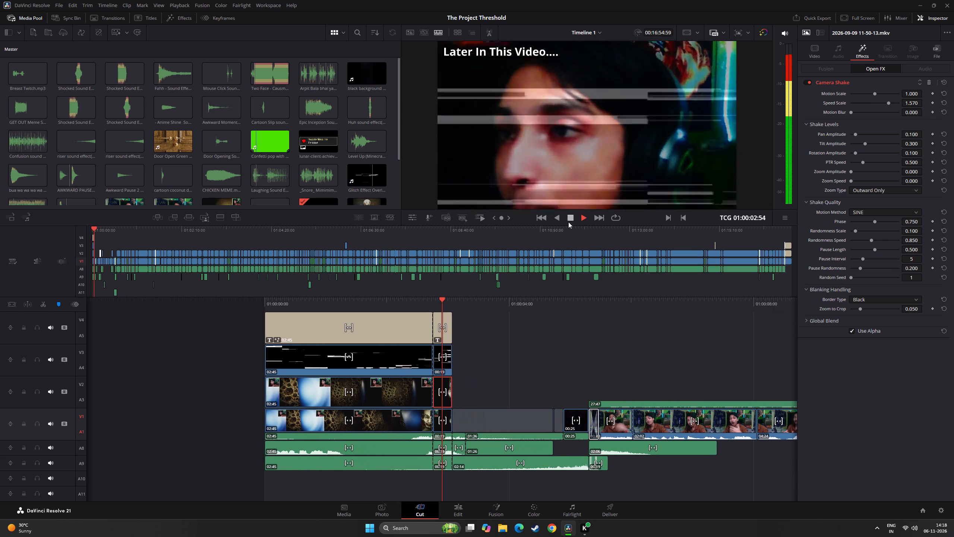
click(568, 222)
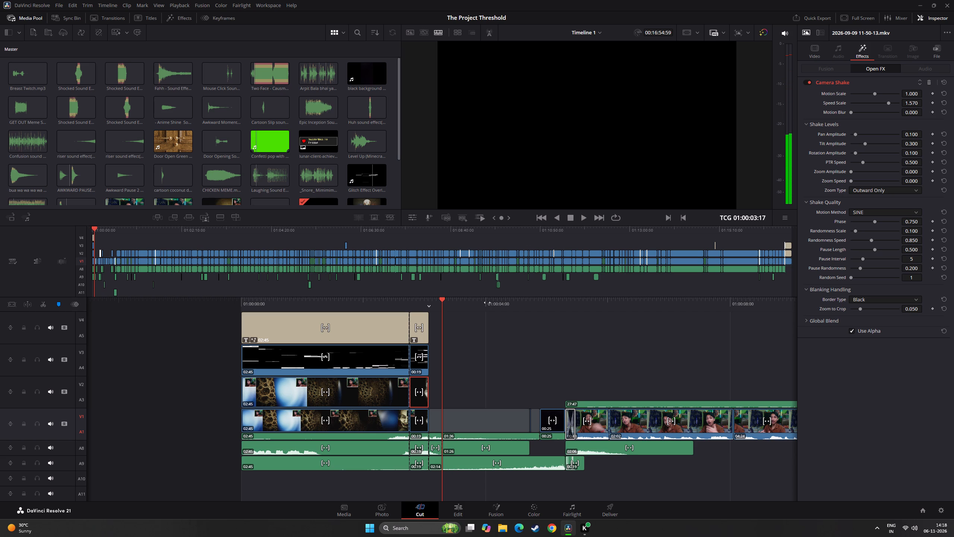
Open the failrooms project from the local projects.
click(62, 7)
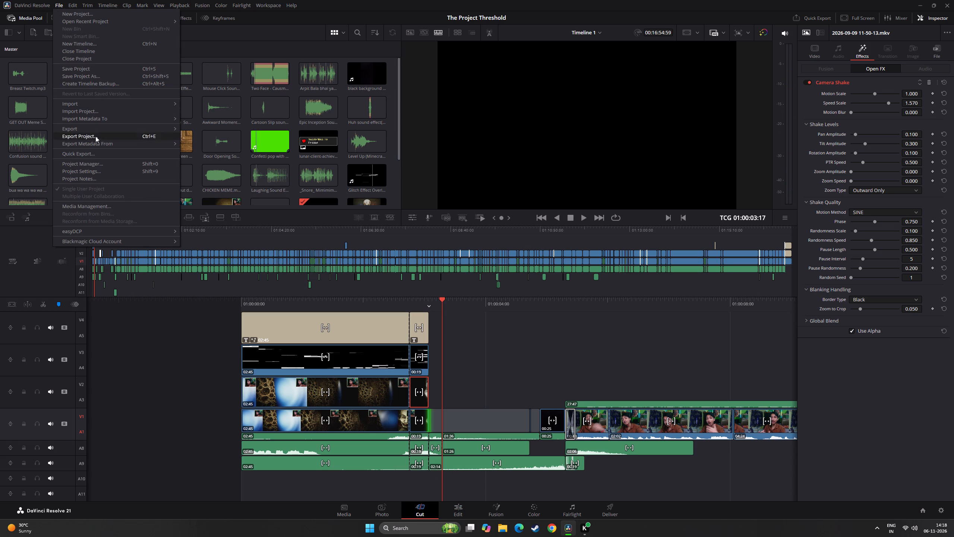
click(86, 166)
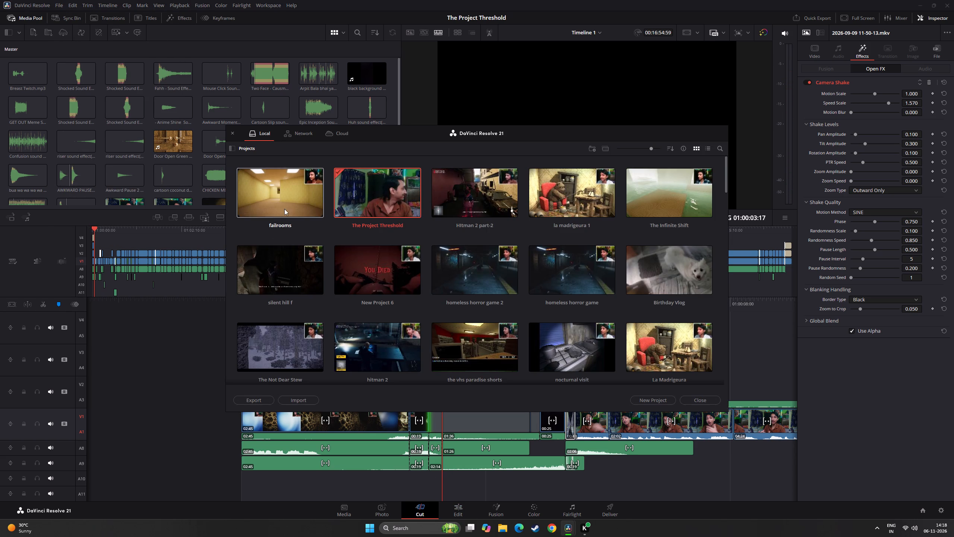
double_click(284, 202)
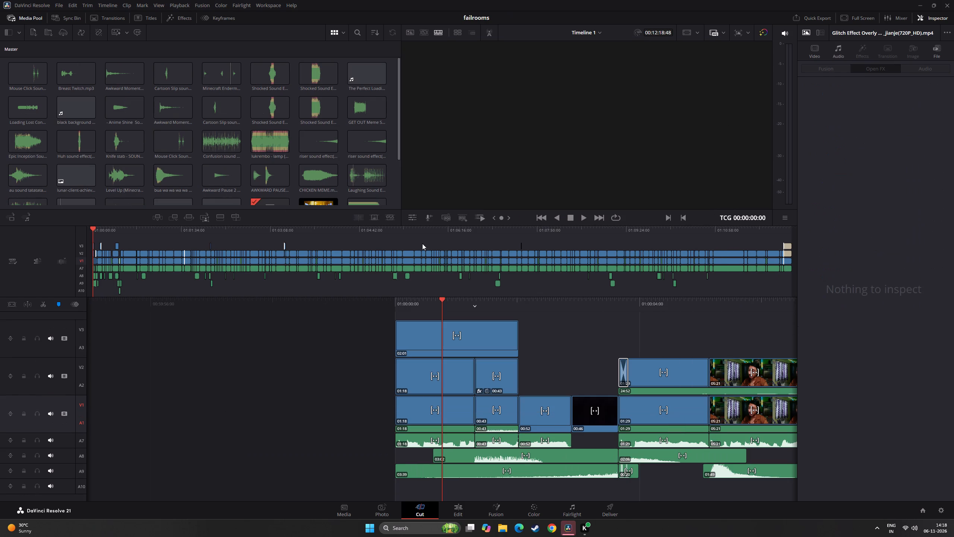
Review the failrooms teaser from the start through the zoomed facecam segment, checking how strongly it shakes.
drag(463, 301, 499, 295)
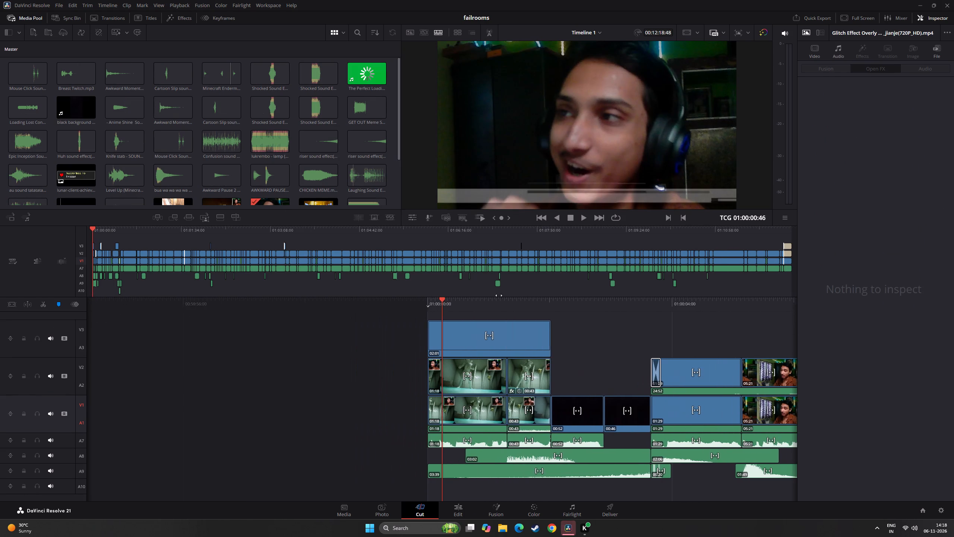
drag(499, 295, 474, 290)
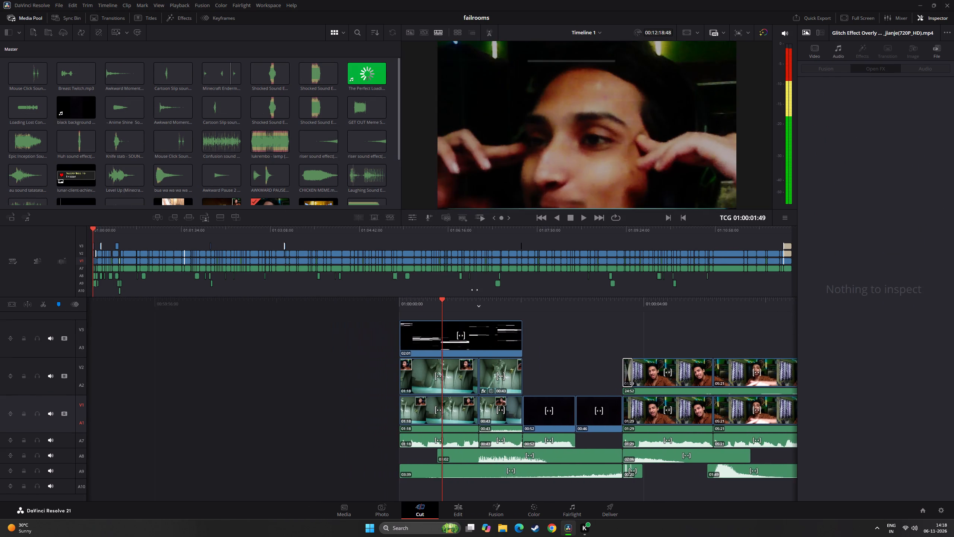
drag(474, 290, 465, 285)
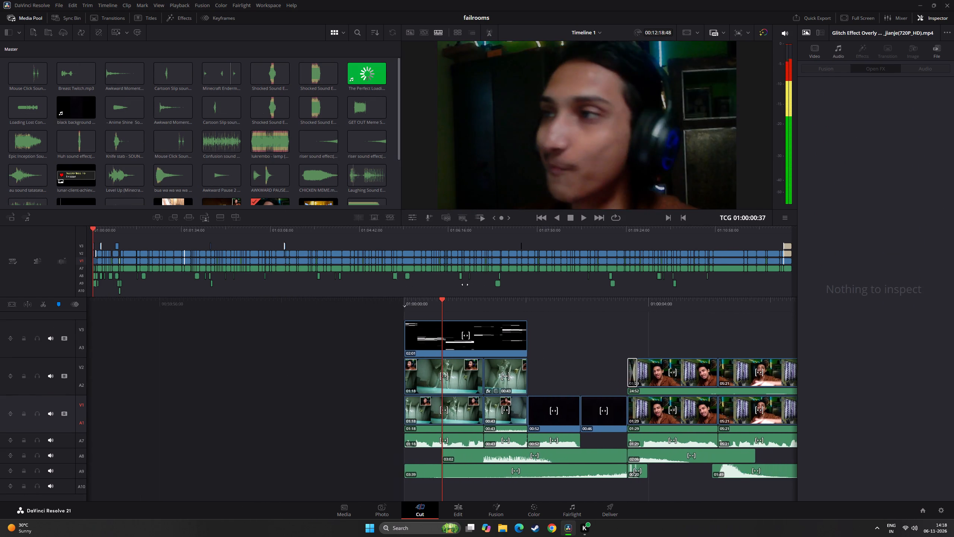
drag(465, 285, 446, 283)
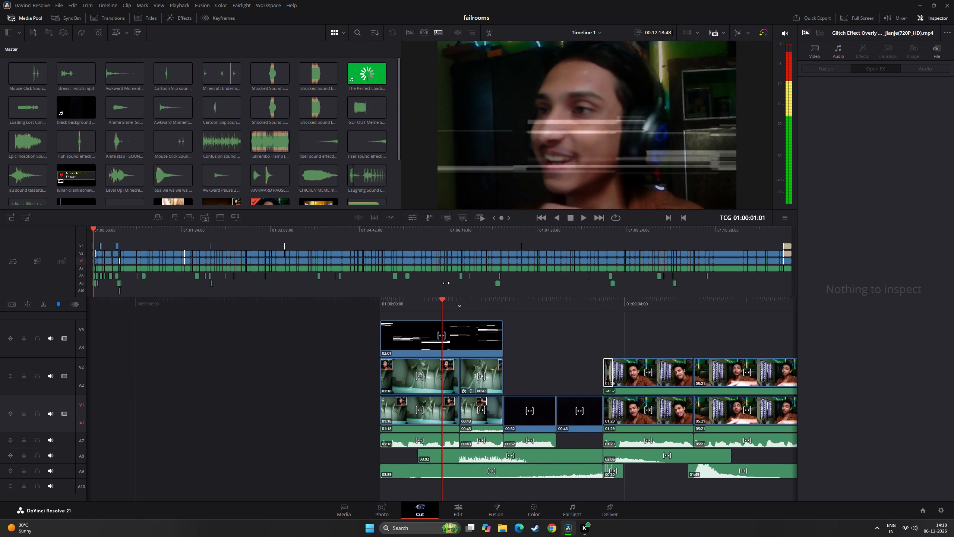
drag(446, 283, 391, 279)
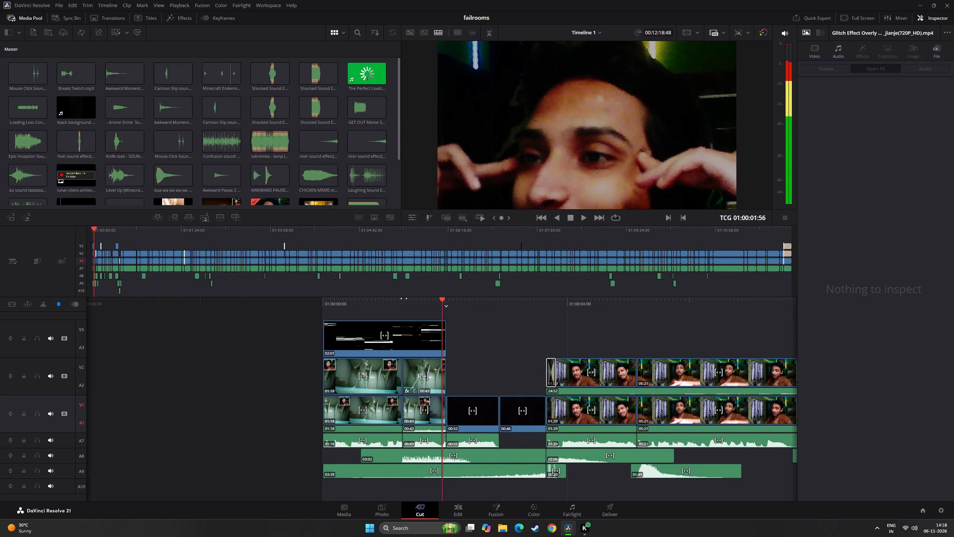
drag(446, 304, 473, 310)
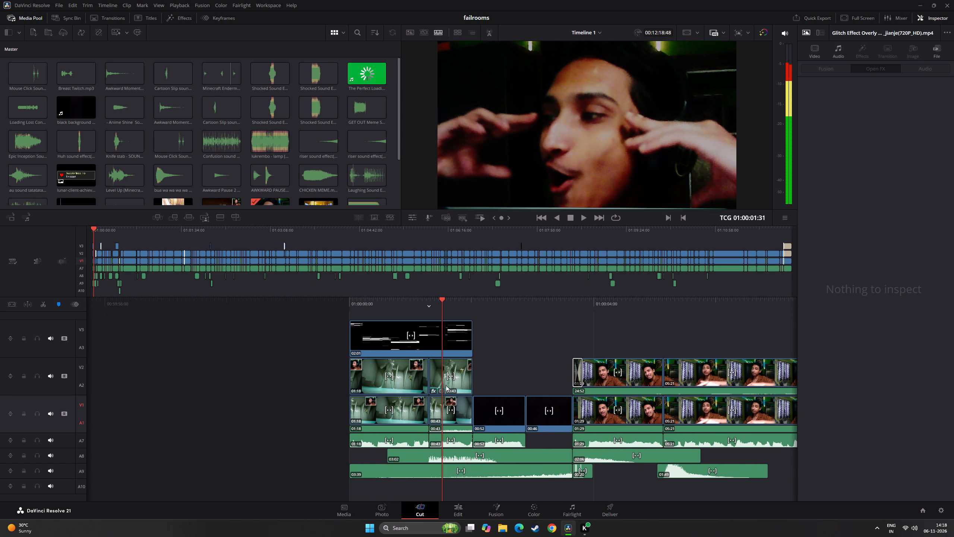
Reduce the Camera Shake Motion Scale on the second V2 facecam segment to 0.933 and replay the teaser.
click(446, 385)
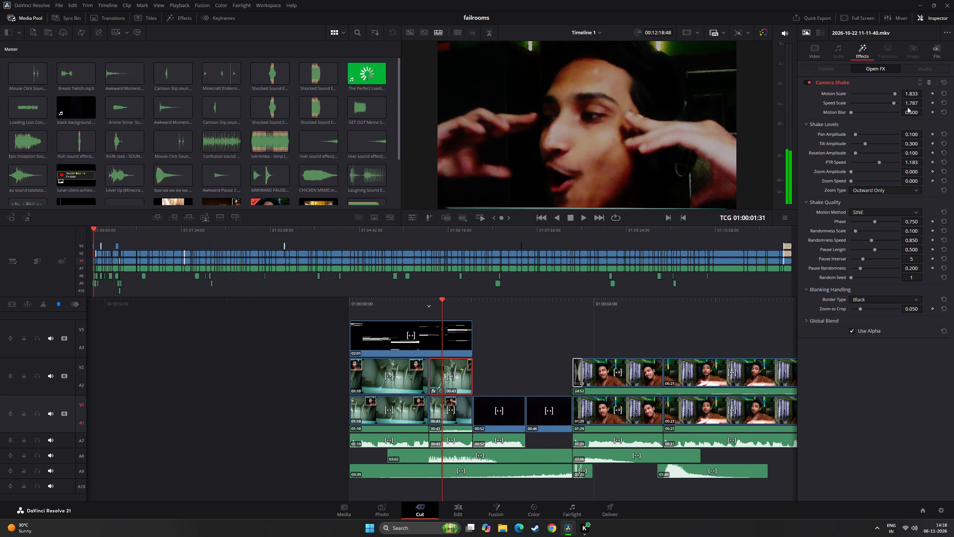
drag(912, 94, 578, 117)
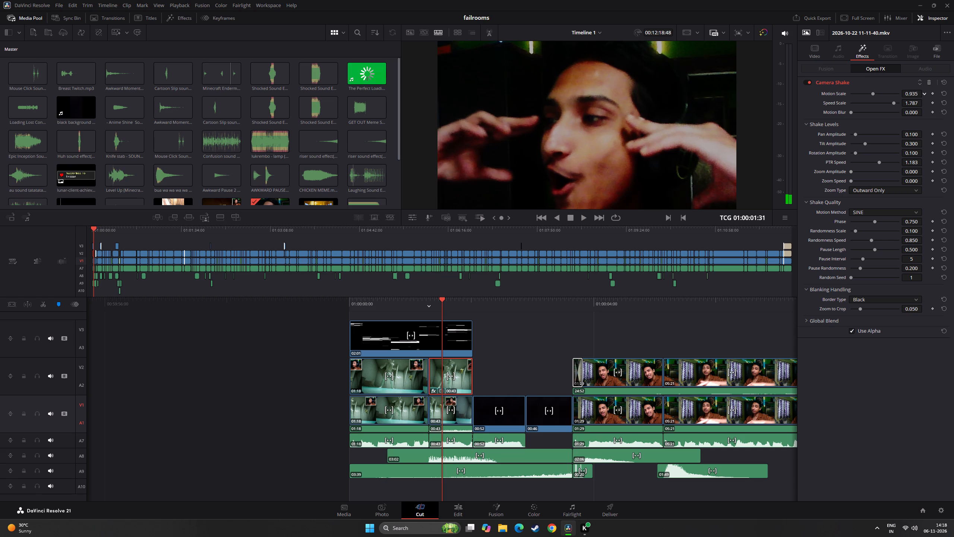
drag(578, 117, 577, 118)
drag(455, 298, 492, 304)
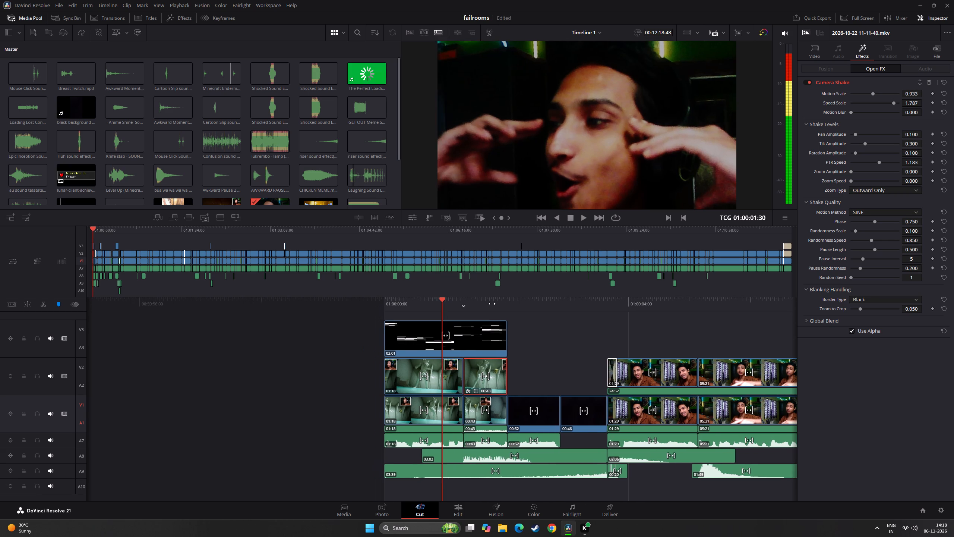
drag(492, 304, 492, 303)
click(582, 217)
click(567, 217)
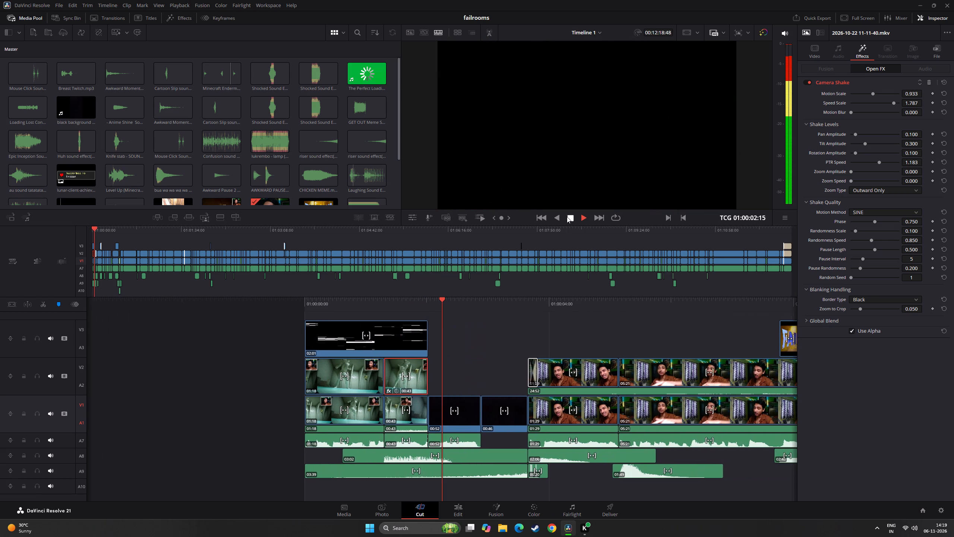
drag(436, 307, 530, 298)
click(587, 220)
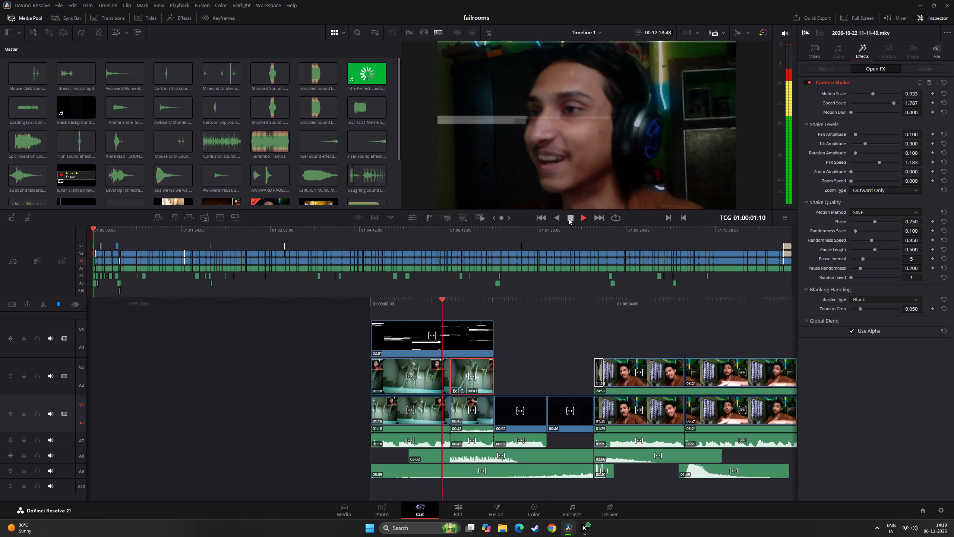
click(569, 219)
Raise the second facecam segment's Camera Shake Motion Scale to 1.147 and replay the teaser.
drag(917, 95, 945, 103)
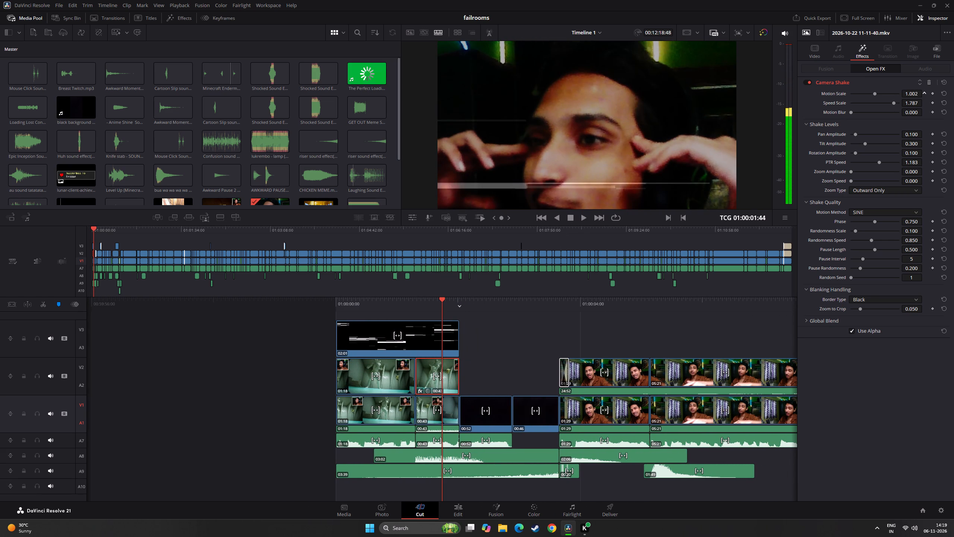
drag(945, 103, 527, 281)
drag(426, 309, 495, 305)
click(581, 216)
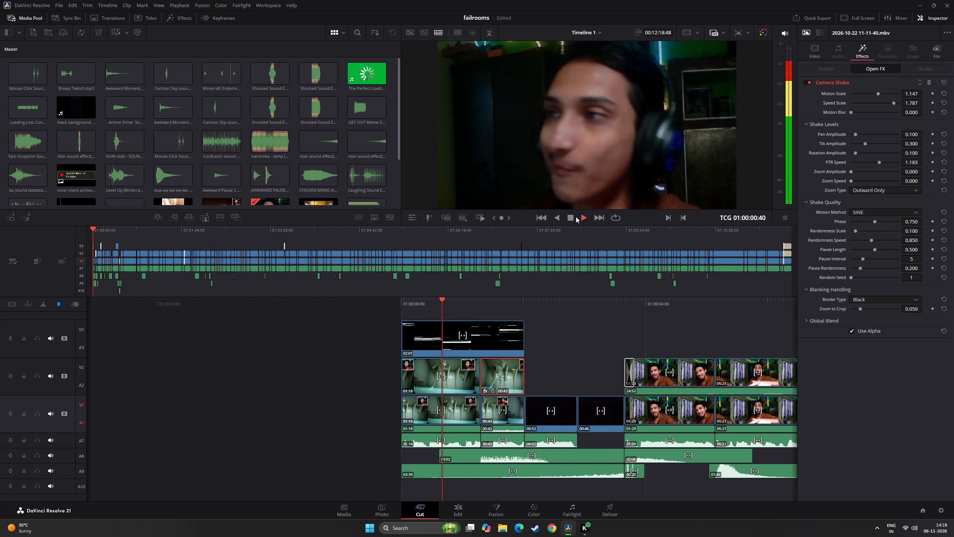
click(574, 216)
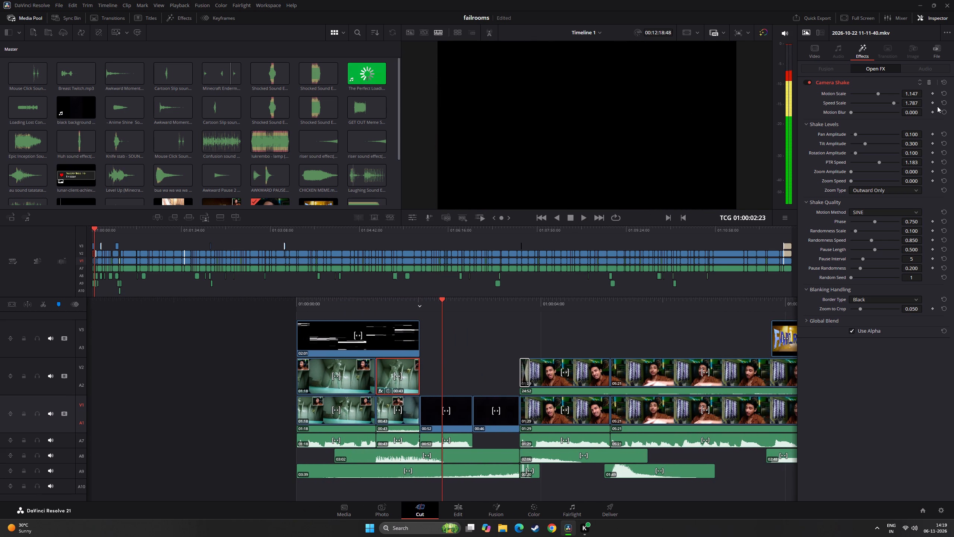
Set the second facecam segment's Camera Shake Motion Scale to 1.198 and replay the teaser from near its start.
drag(917, 95, 936, 102)
drag(439, 308, 510, 305)
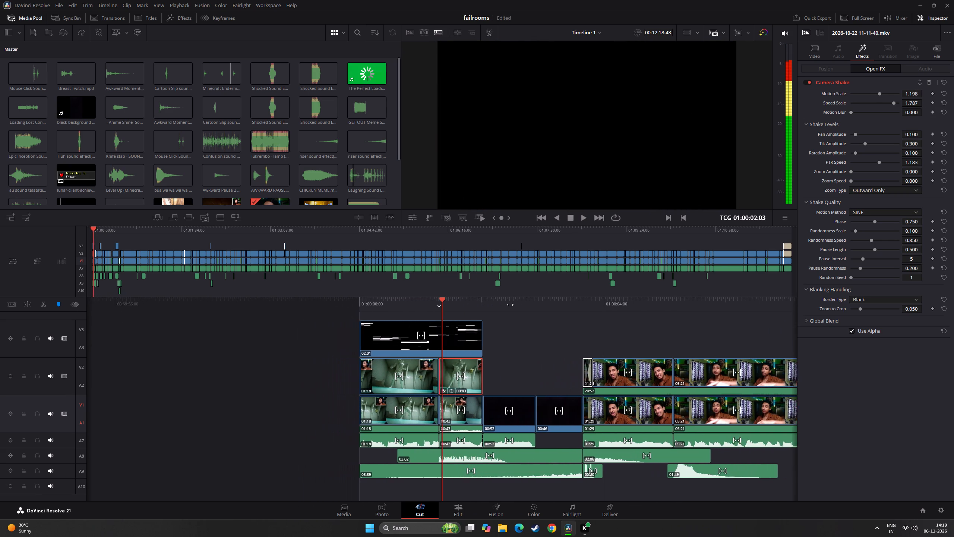
drag(510, 305, 525, 299)
click(582, 219)
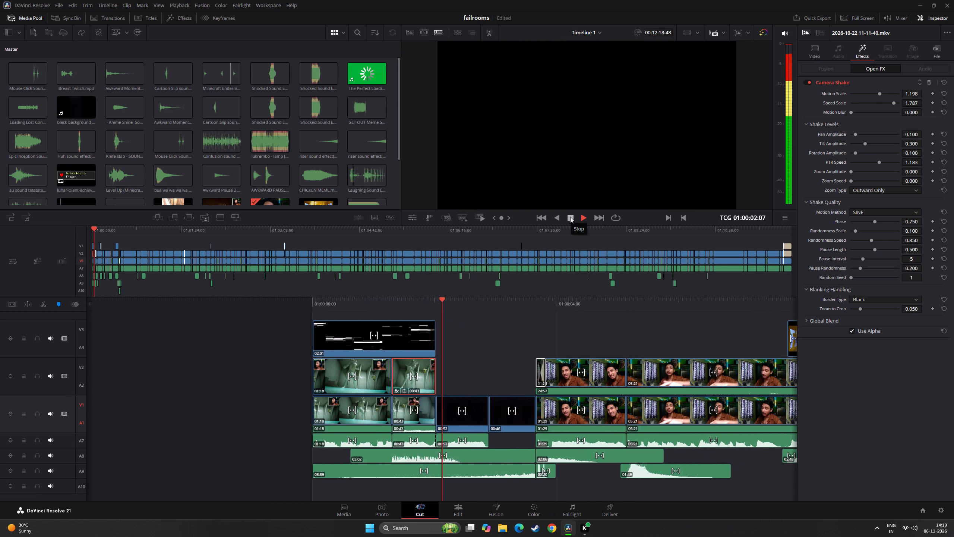
Near the end of the second V2 facecam segment, raise the zoom to 10.390 at timecode 01:00:01:57.
click(570, 217)
drag(457, 306, 534, 301)
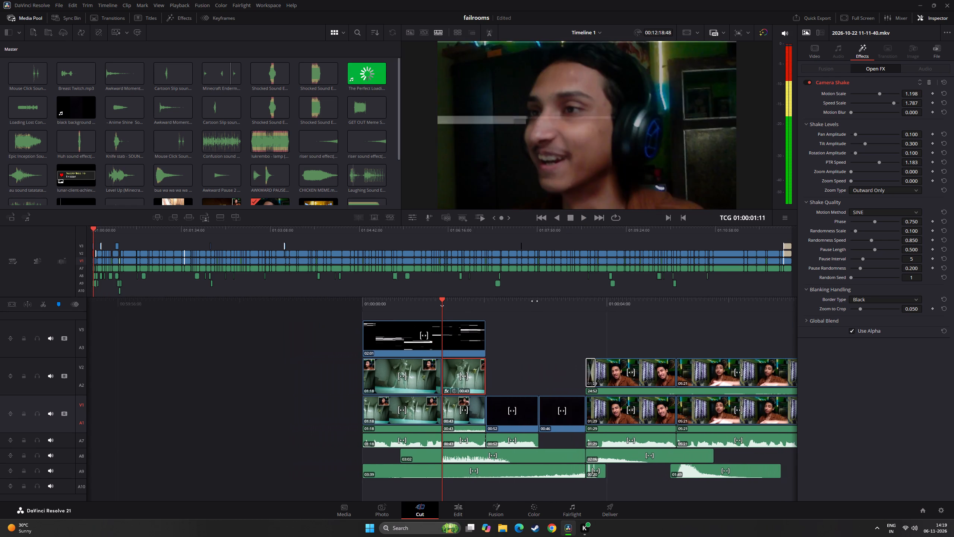
drag(534, 301, 477, 298)
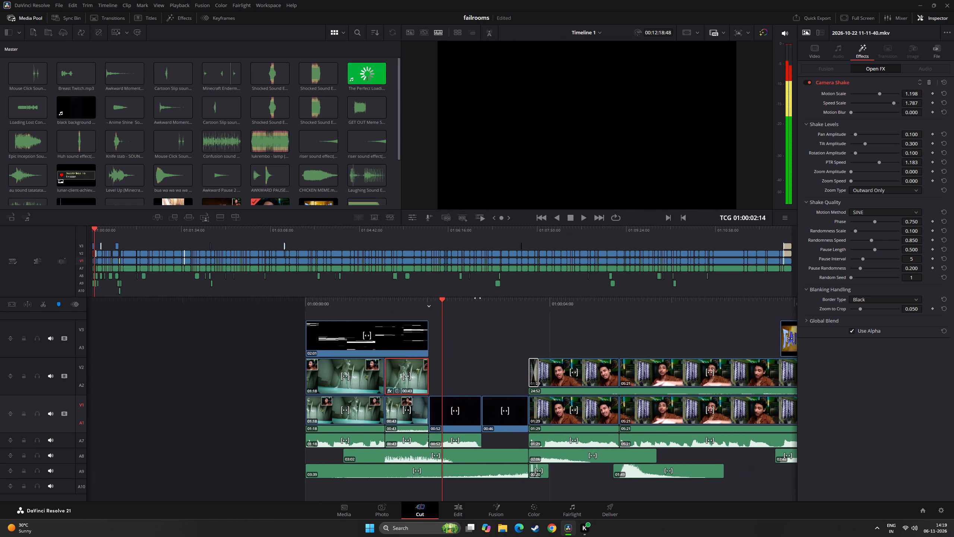
drag(477, 298, 495, 304)
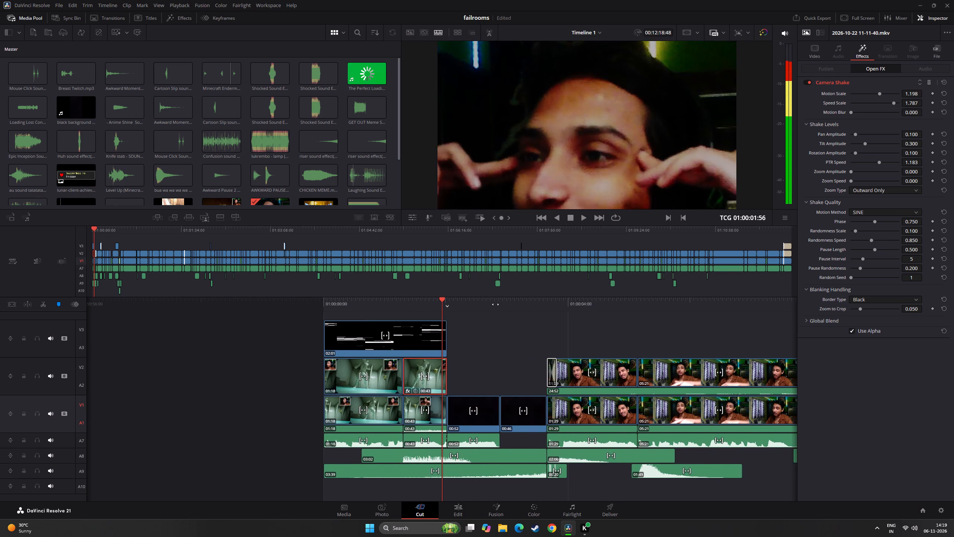
drag(495, 304, 495, 304)
drag(454, 308, 459, 310)
click(430, 373)
click(805, 51)
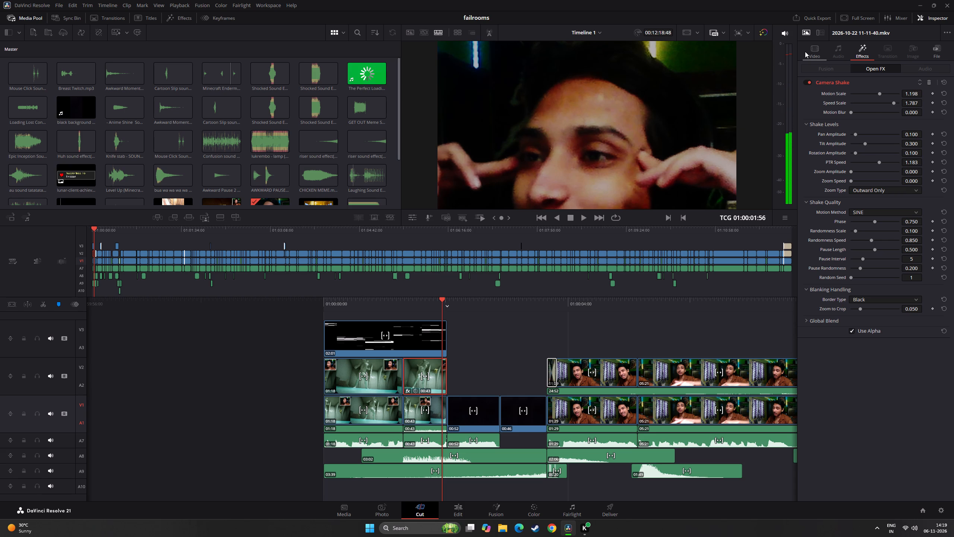
click(438, 308)
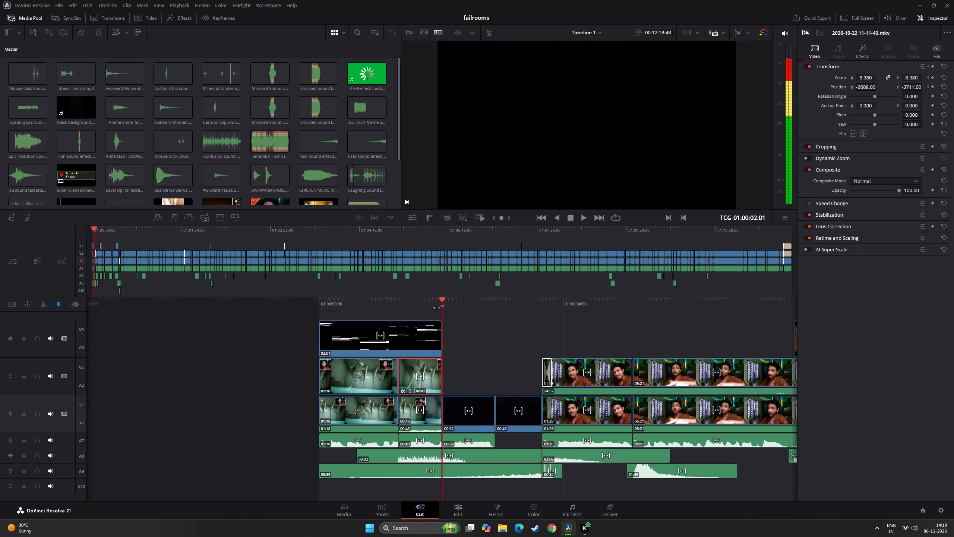
click(938, 79)
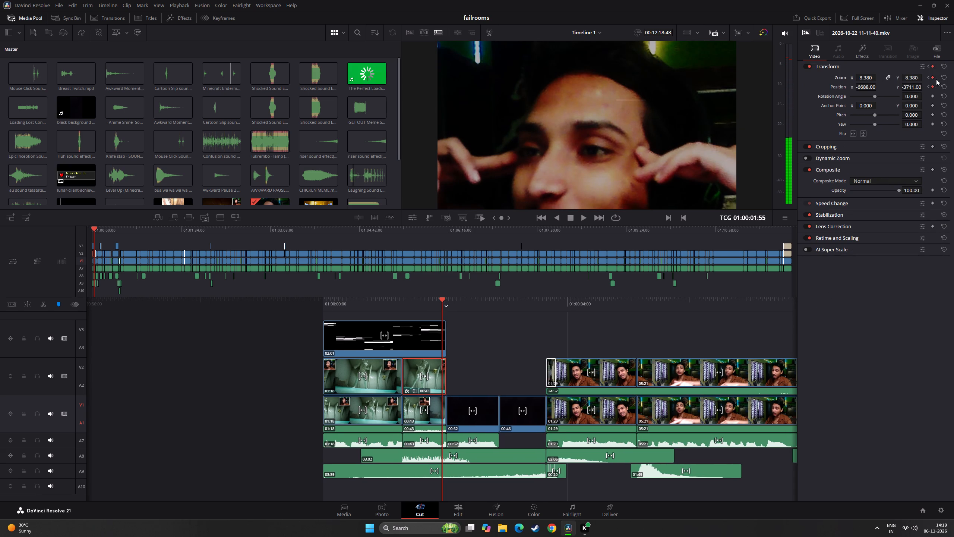
drag(914, 79, 497, 271)
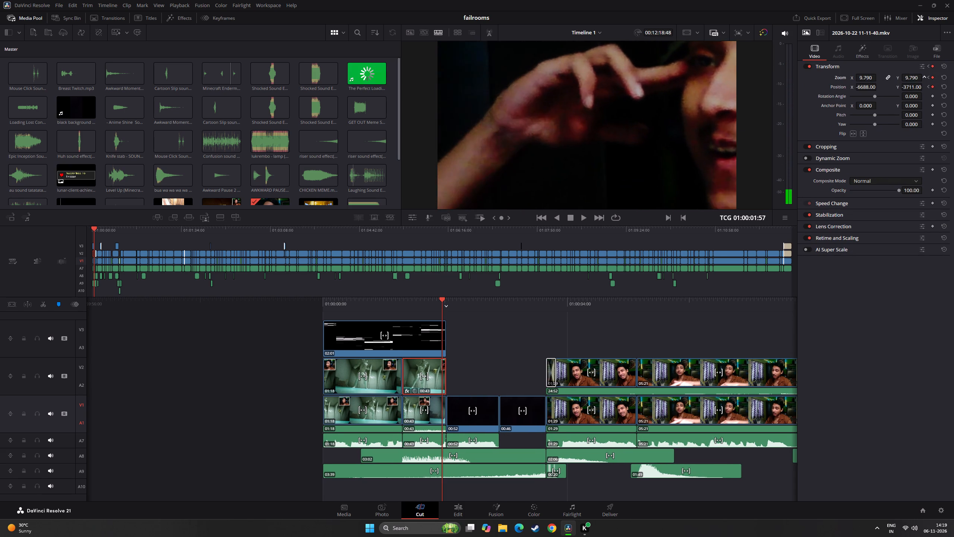
drag(497, 271, 503, 273)
drag(914, 79, 930, 81)
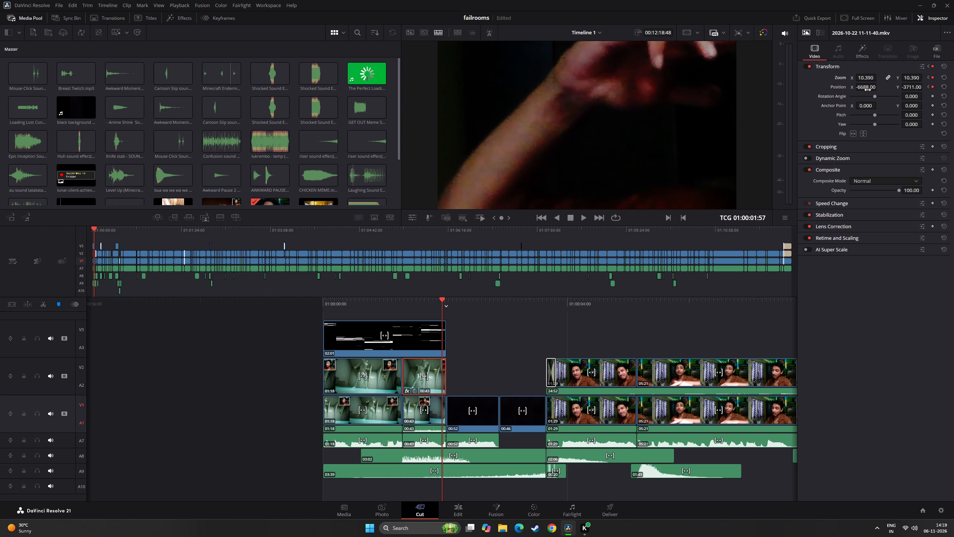
Reframe the second facecam segment's end with Position X -7680 and Y -4320, and lower its zoom to 9.850.
drag(868, 90, 29, 166)
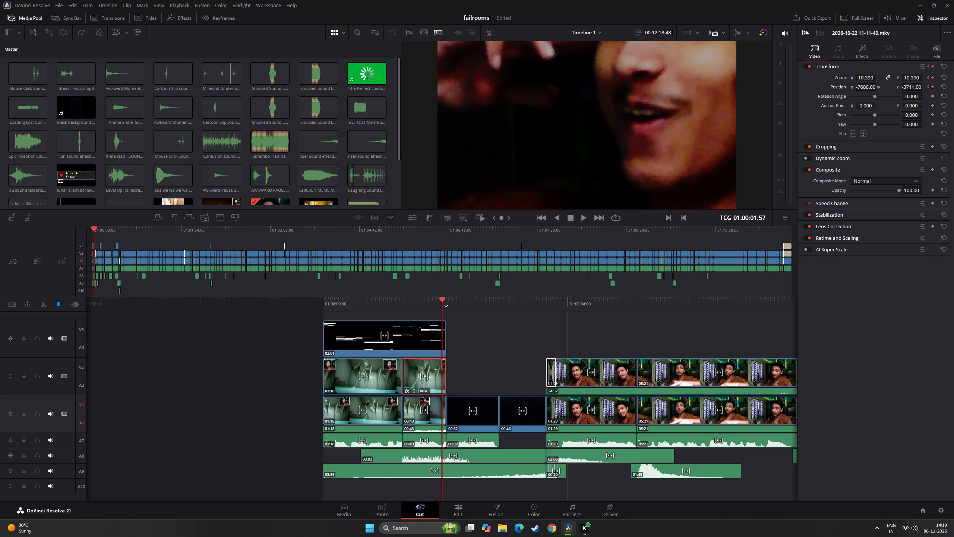
drag(29, 166, 472, 268)
drag(905, 87, 568, 264)
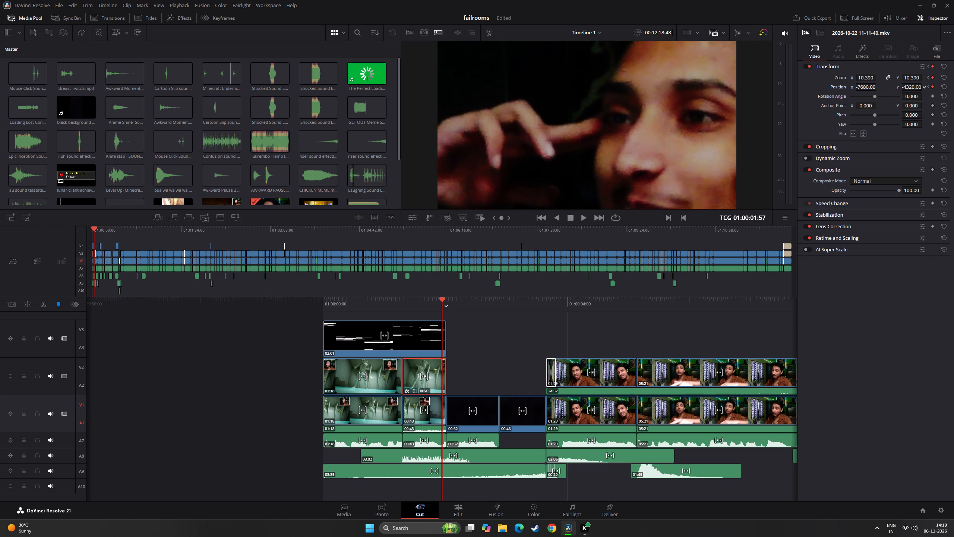
drag(568, 264, 567, 264)
drag(867, 76, 847, 78)
drag(866, 88, 779, 92)
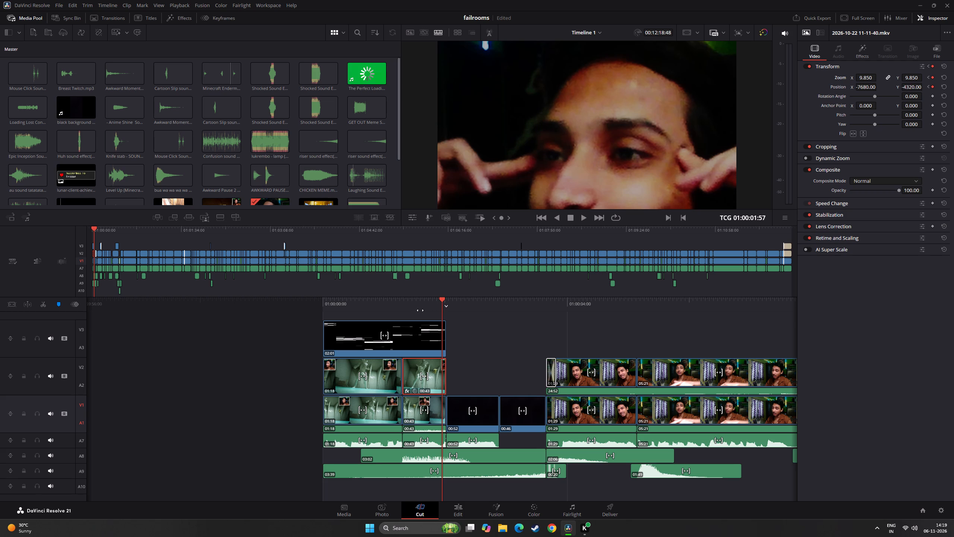
Replay the teaser through the second facecam segment to check the stronger zoom-in.
drag(434, 305, 581, 288)
click(584, 222)
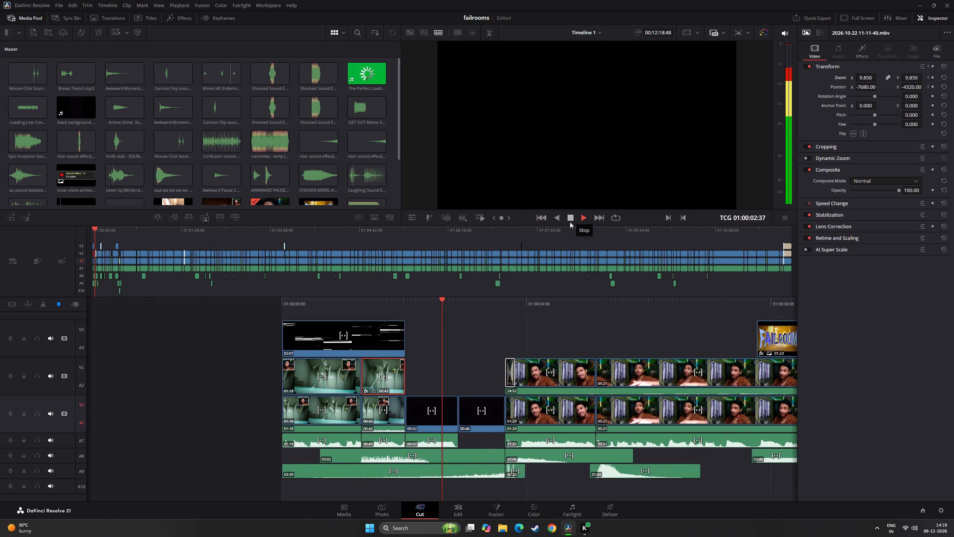
drag(417, 308, 598, 300)
drag(439, 310, 503, 304)
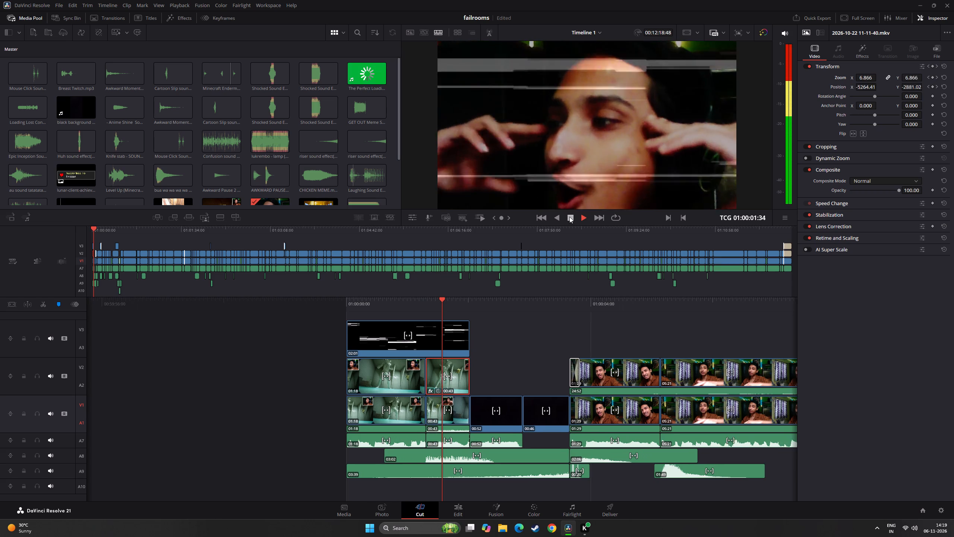
click(569, 217)
drag(439, 302, 575, 315)
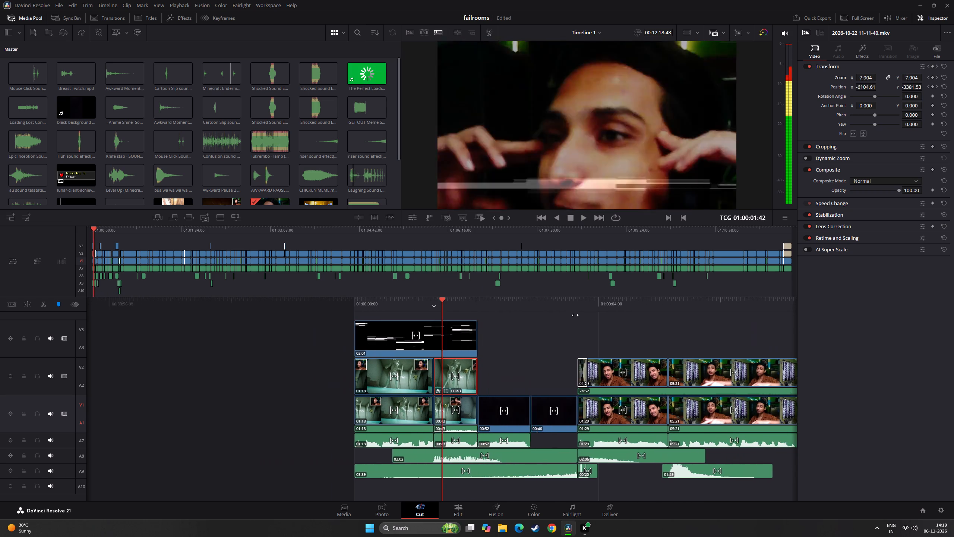
Add a Black Border title above the glitch overlay at the timeline start, trimmed to the overlay's 02:01 length.
drag(575, 315, 741, 318)
click(141, 18)
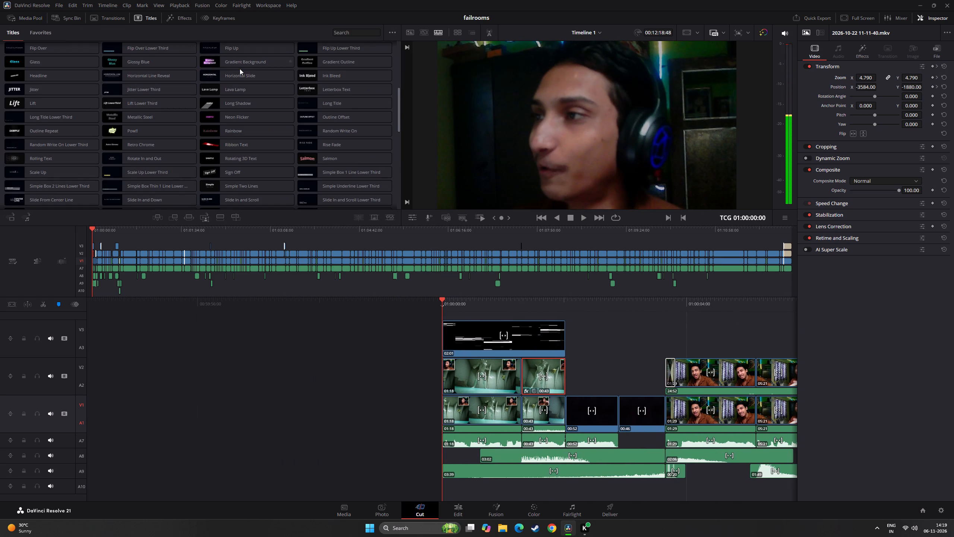
scroll(240, 69, up, 11)
drag(344, 107, 440, 304)
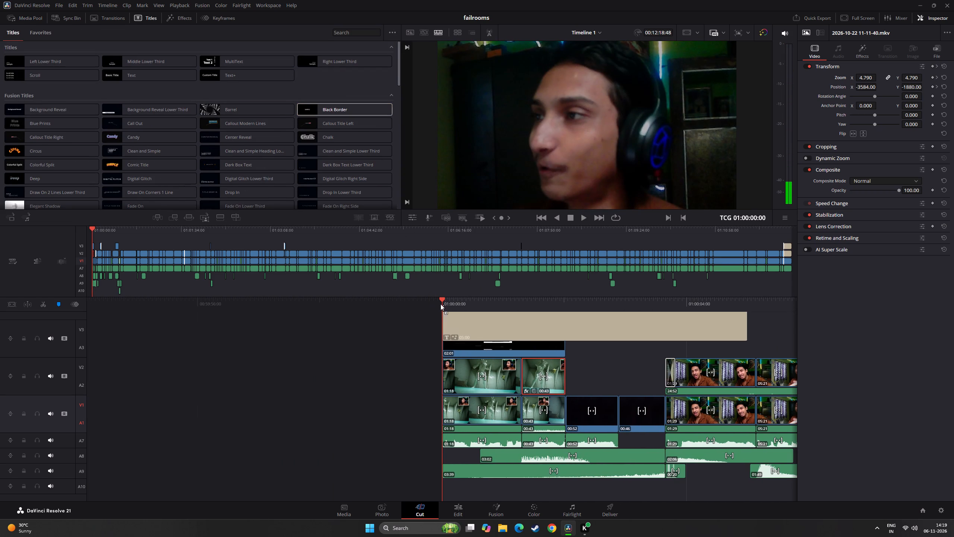
drag(440, 304, 437, 304)
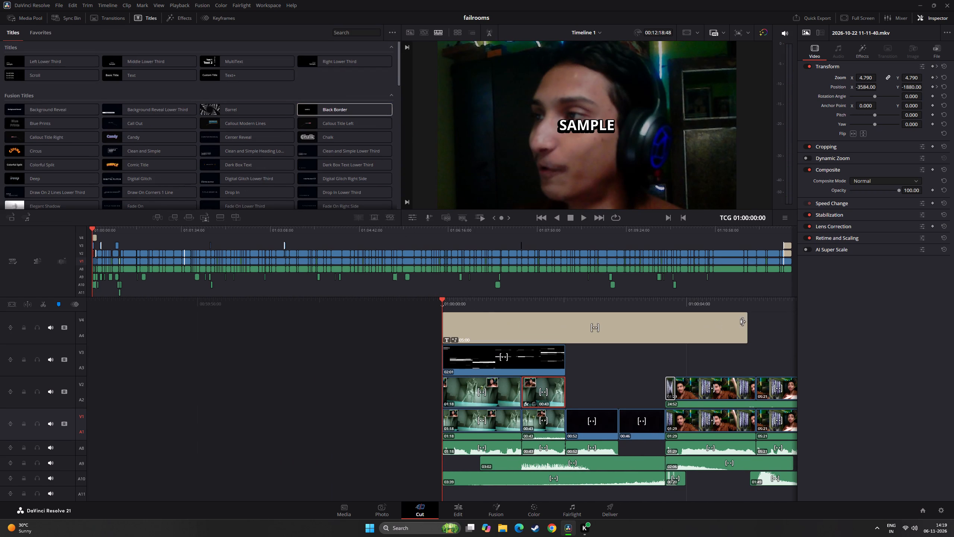
drag(746, 321, 565, 344)
Replace the Black Border title's sample text with "Later In This Video....".
click(543, 334)
click(842, 72)
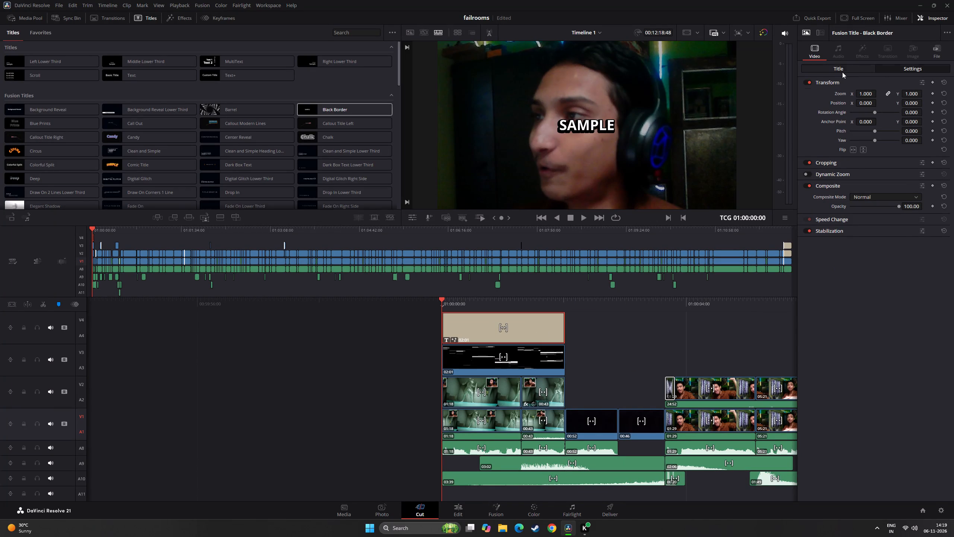
drag(888, 122, 765, 120)
drag(832, 116, 794, 114)
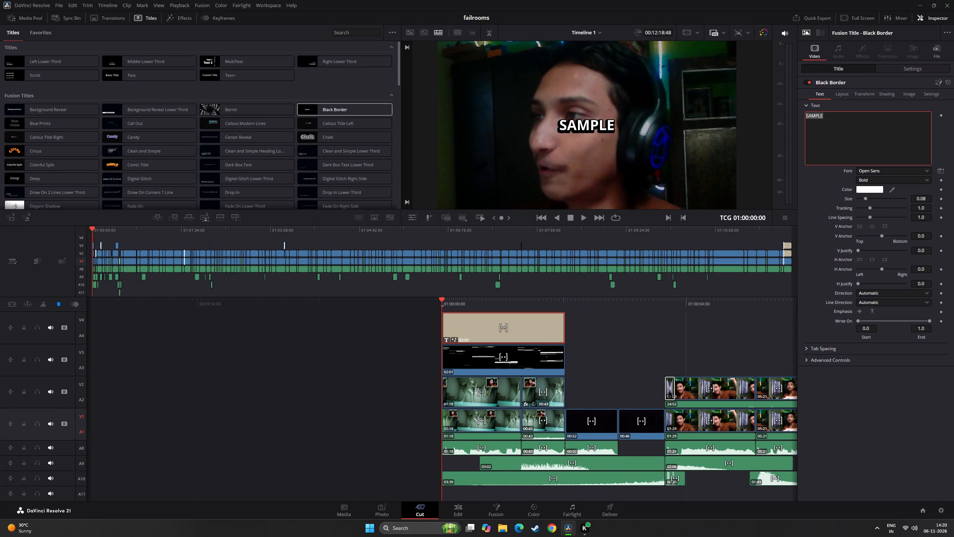
drag(794, 114, 769, 110)
text(LAT)
key(BackSpace)
key(BackSpace)
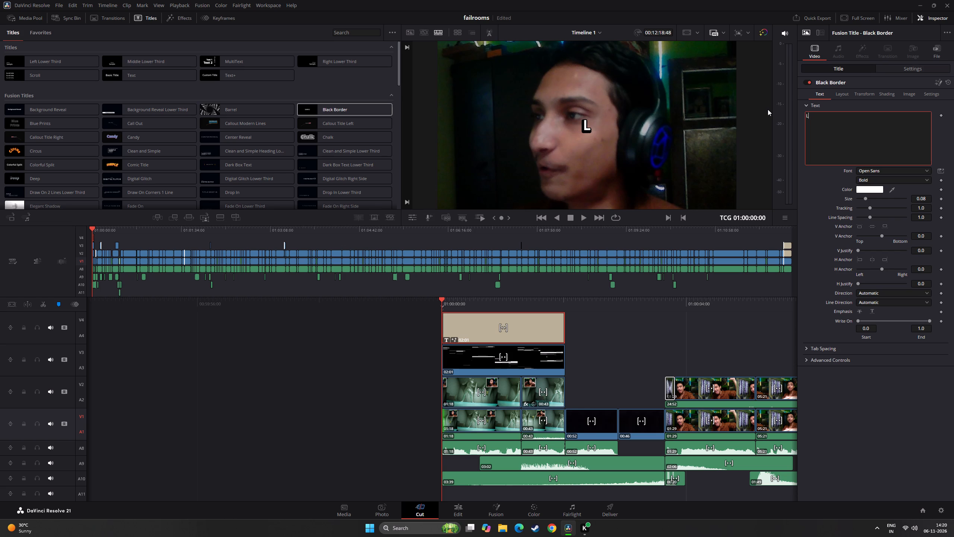
text(ater)
key(space)
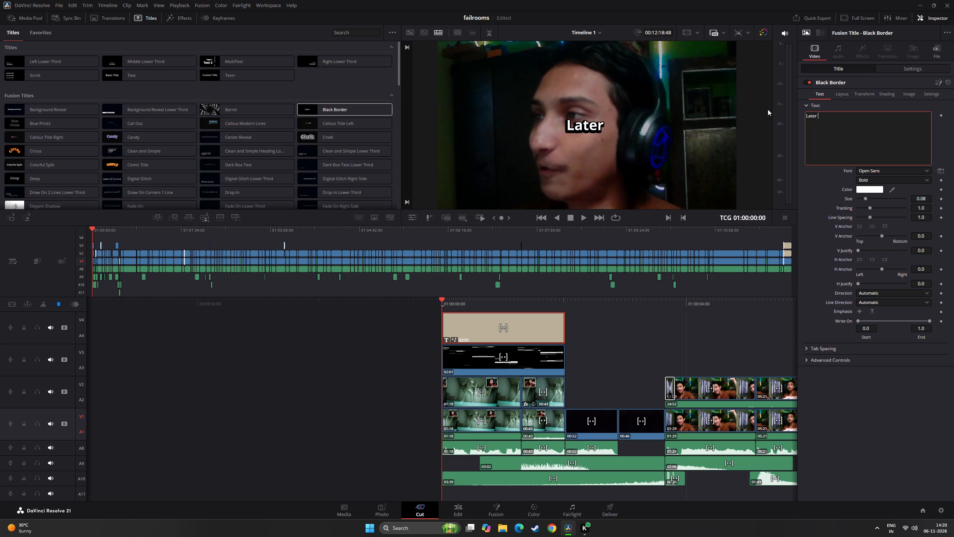
text(In th)
key(BackSpace)
key(BackSpace)
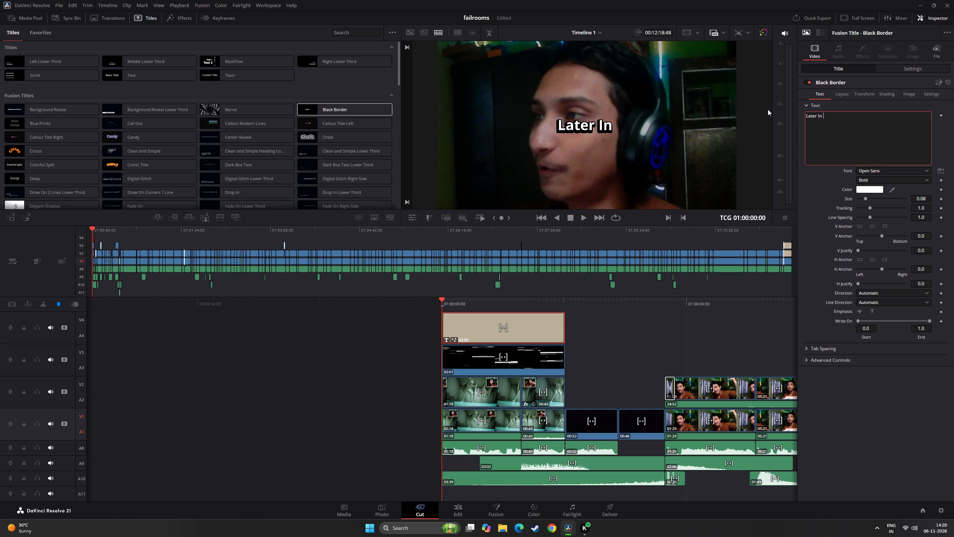
text(This)
key(space)
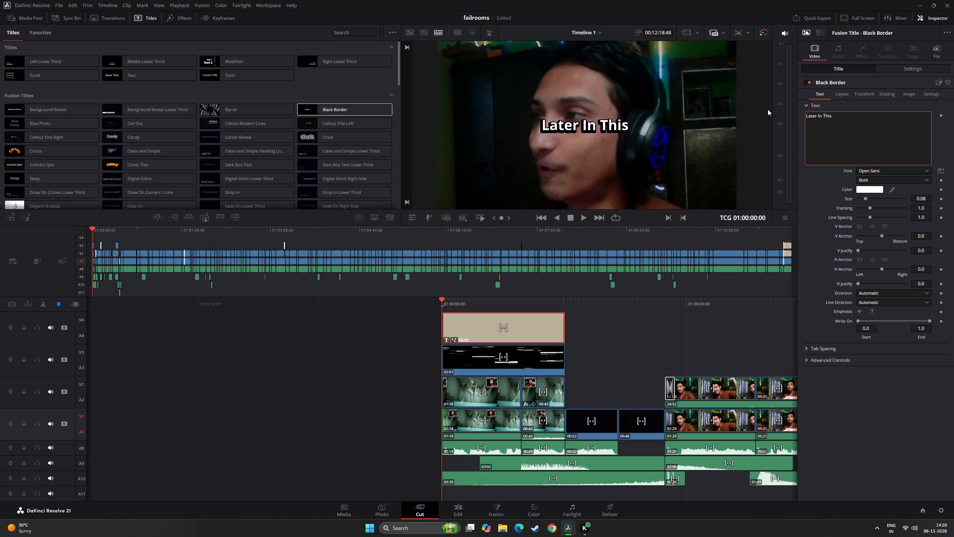
text(Vido)
key(BackSpace)
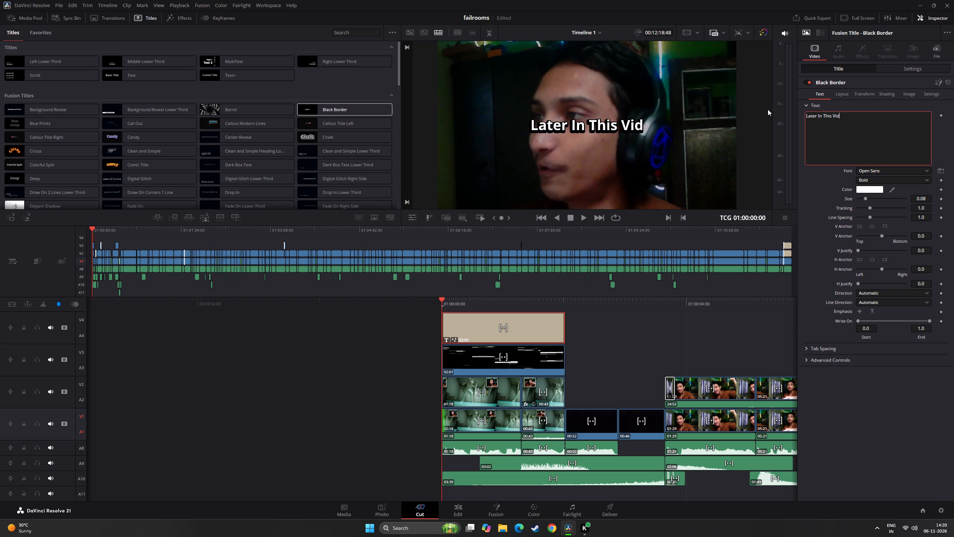
text(eo)
text(....)
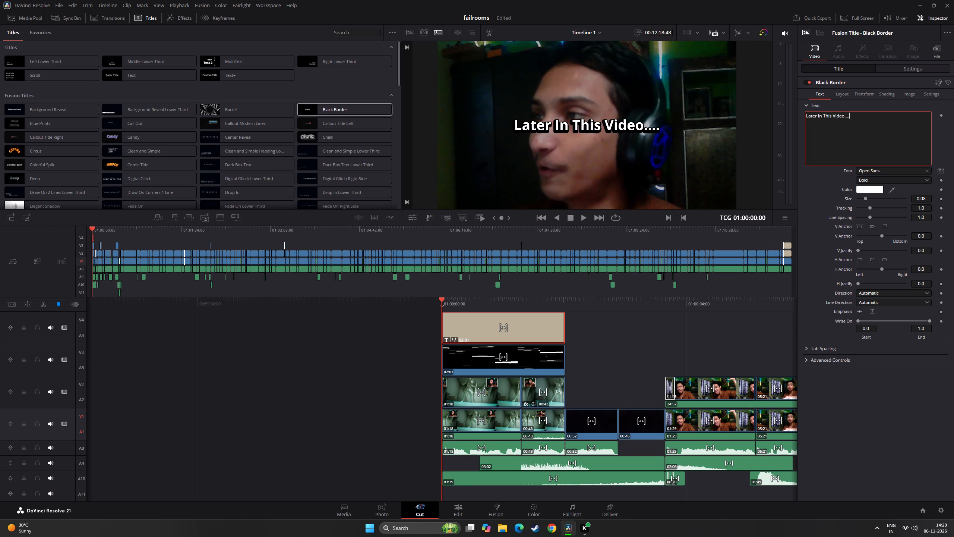
Scale the title to 0.810 and place it in the frame's upper-left corner at Position X -557, Y 474.
click(929, 64)
click(871, 91)
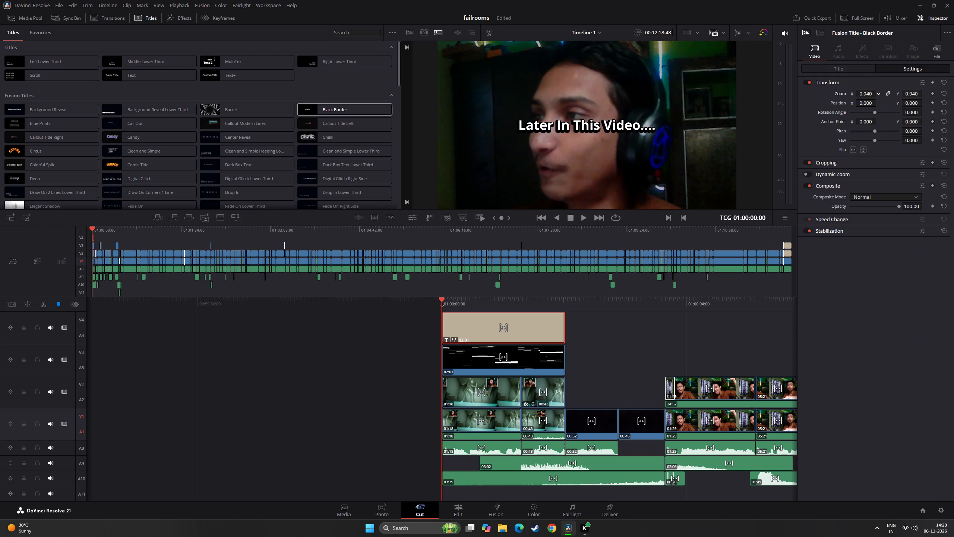
drag(868, 106, 697, 136)
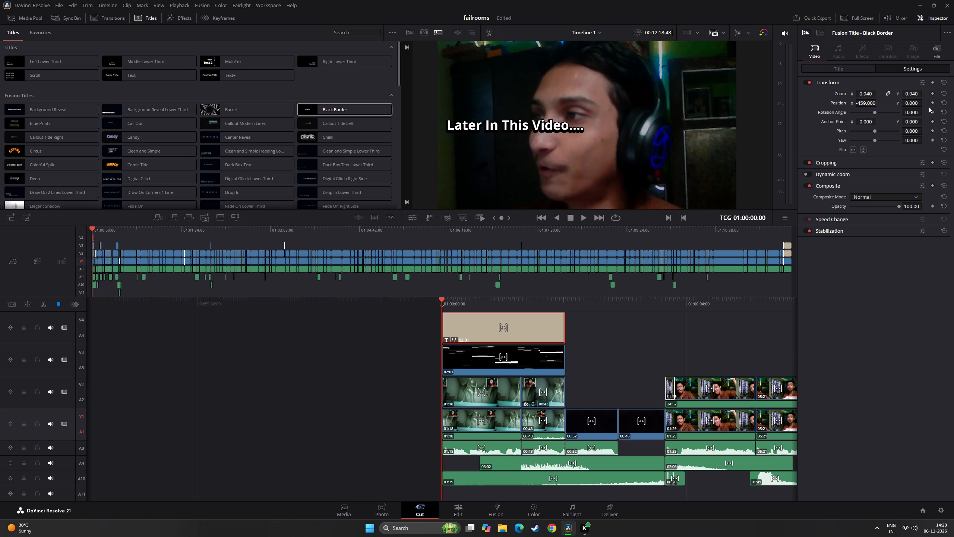
drag(916, 105, 612, 300)
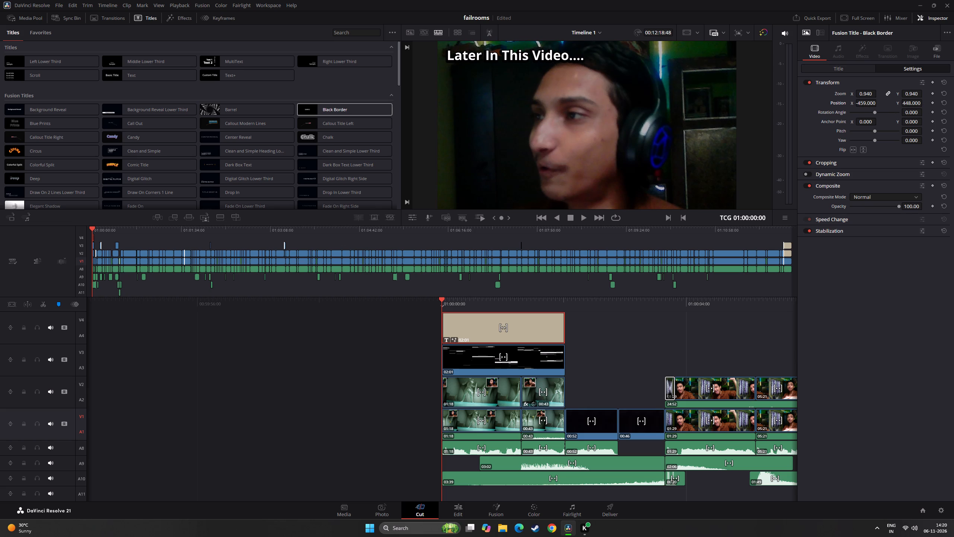
drag(862, 104, 848, 112)
drag(867, 92, 862, 92)
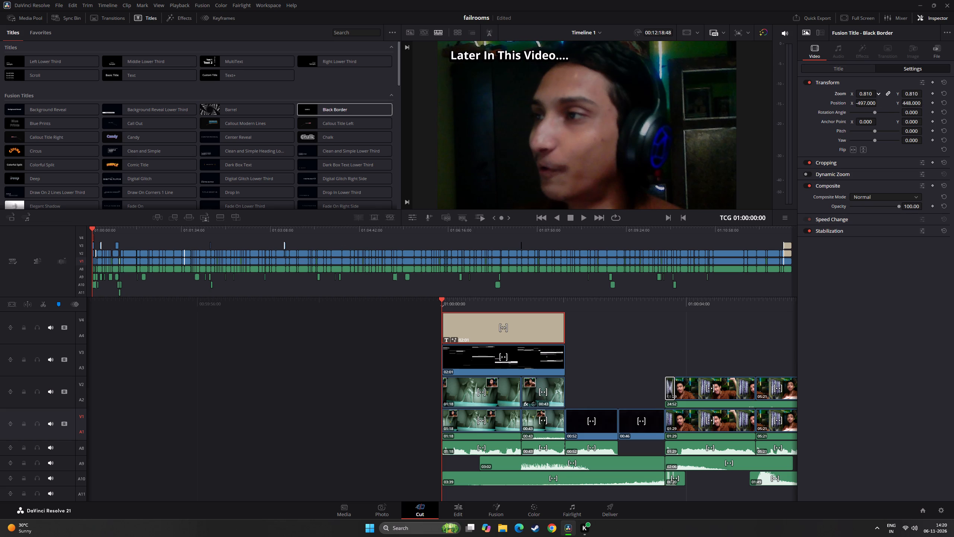
drag(862, 92, 862, 93)
drag(867, 103, 845, 101)
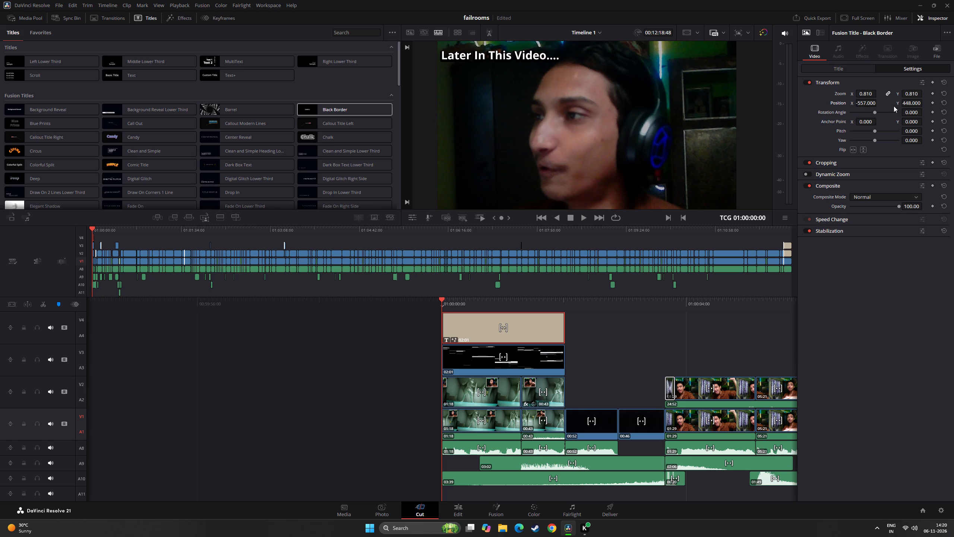
drag(912, 101, 922, 114)
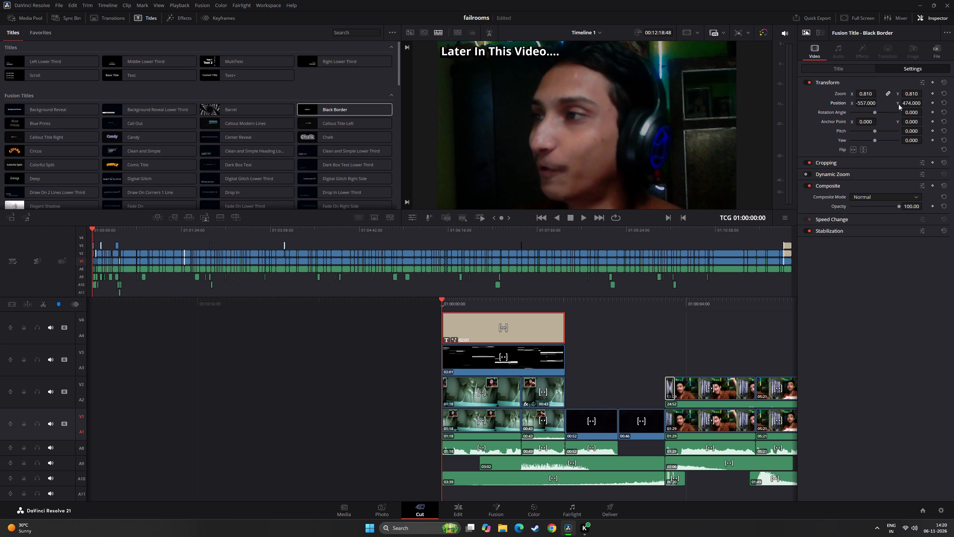
Open The Project Threshold project and go to its teaser at the start of the timeline.
click(60, 7)
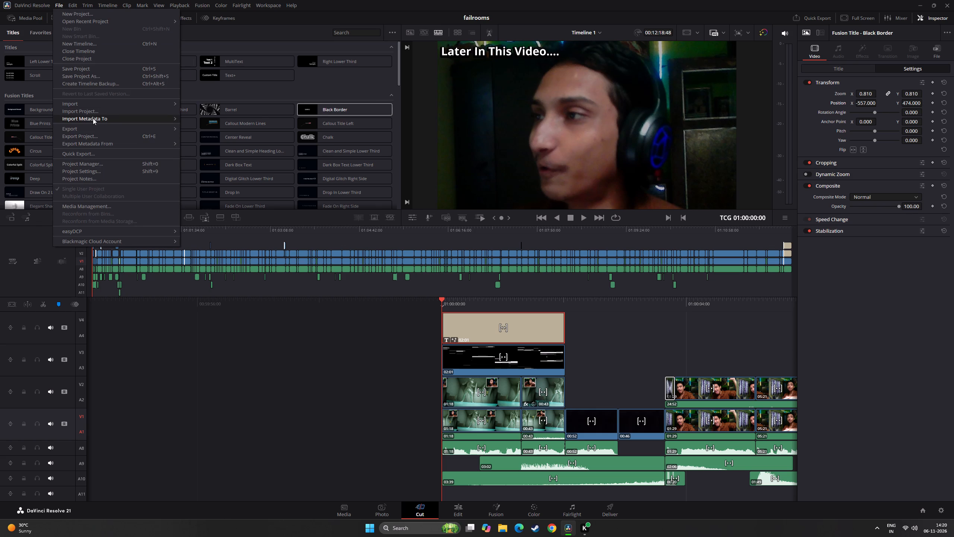
click(90, 164)
double_click(344, 198)
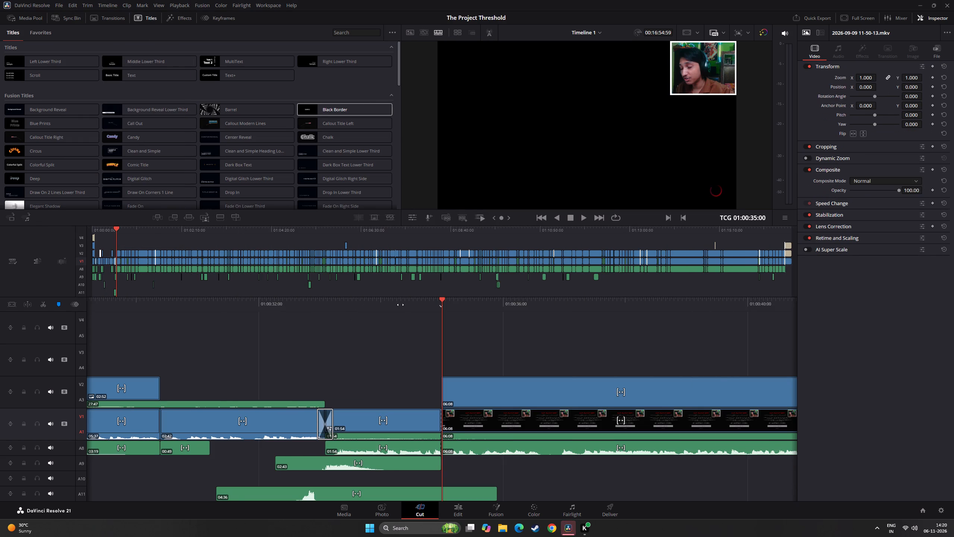
drag(443, 298, 953, 298)
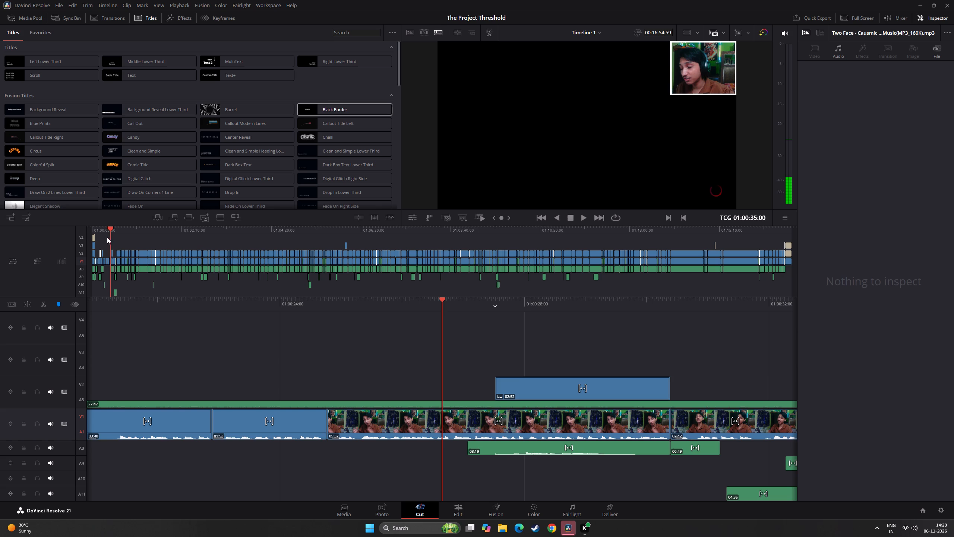
drag(106, 237, 96, 236)
drag(109, 230, 86, 230)
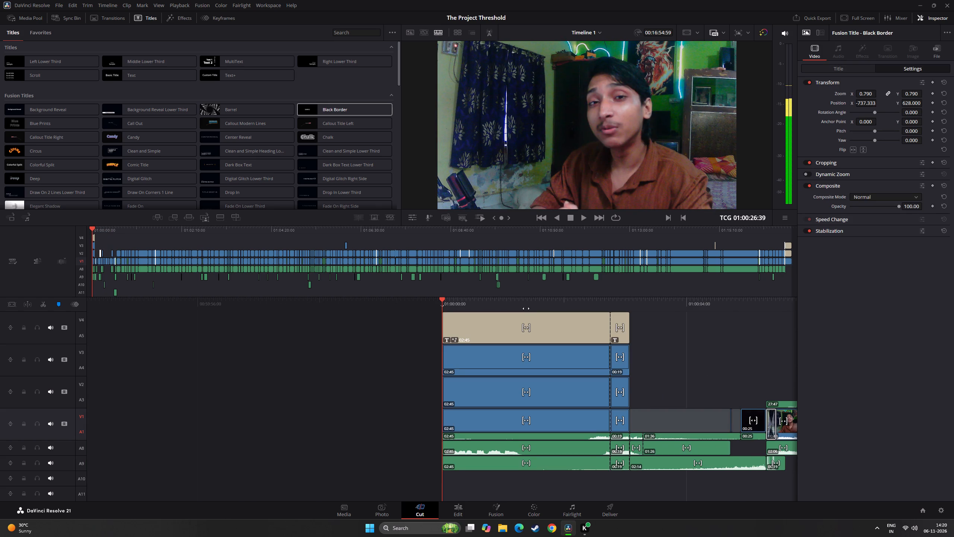
Check how the "Later In This Video...." title is placed in the frame of The Project Threshold's teaser.
drag(502, 305, 453, 309)
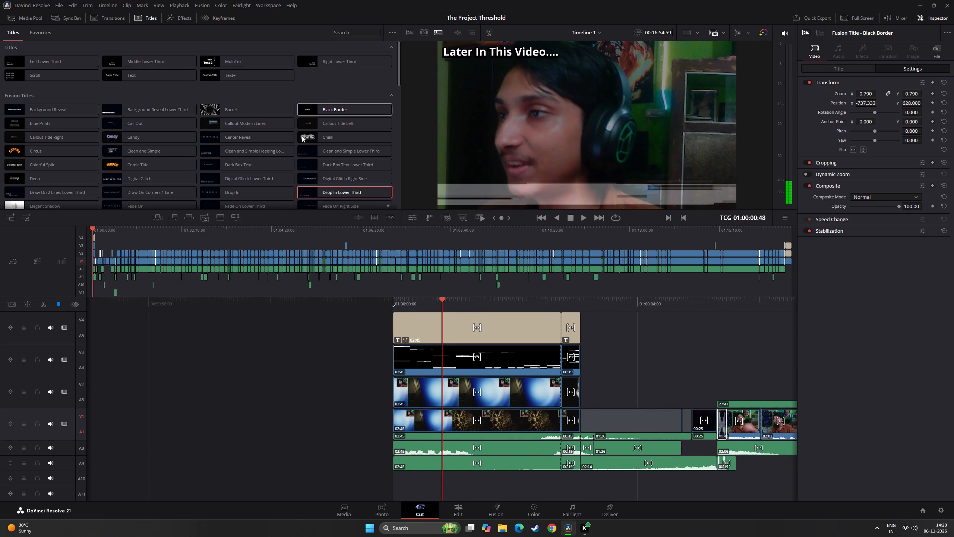
Reopen the failrooms project.
click(59, 4)
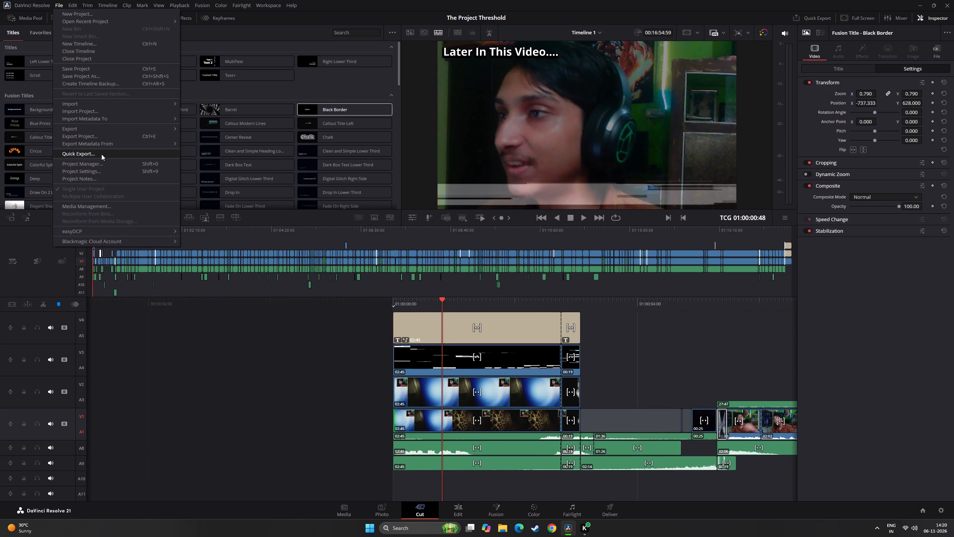
click(83, 165)
double_click(315, 199)
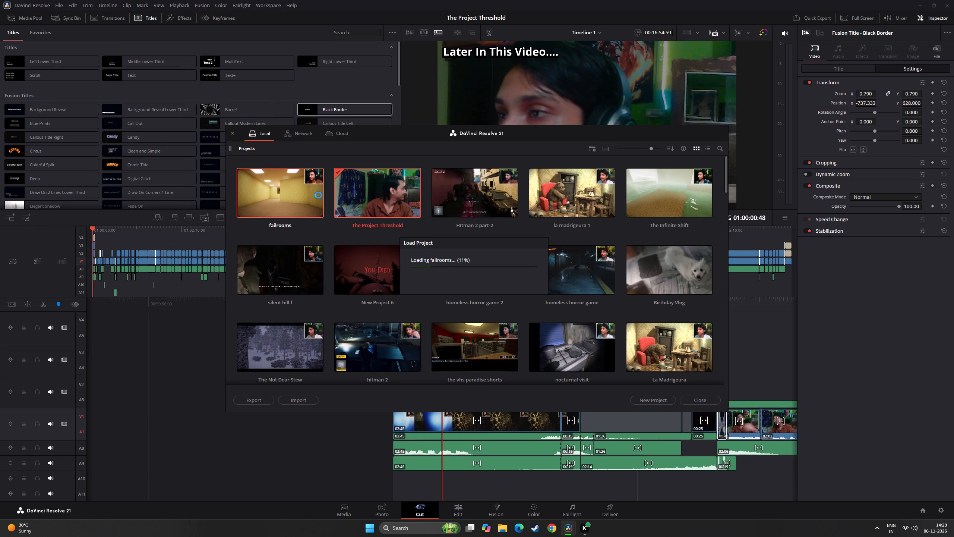
Nudge the Black Border title in the failrooms teaser horizontally to Position X -537.
drag(467, 305, 443, 310)
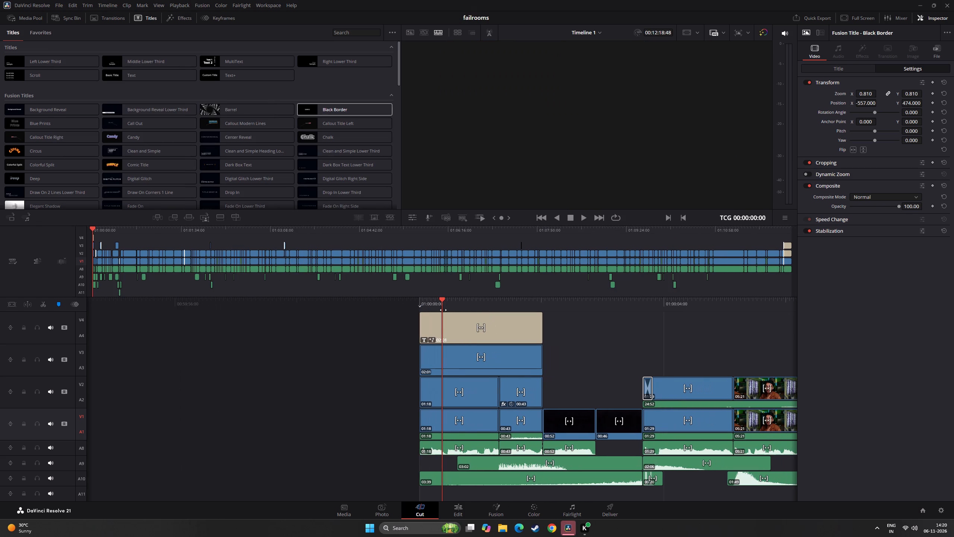
drag(443, 310, 443, 310)
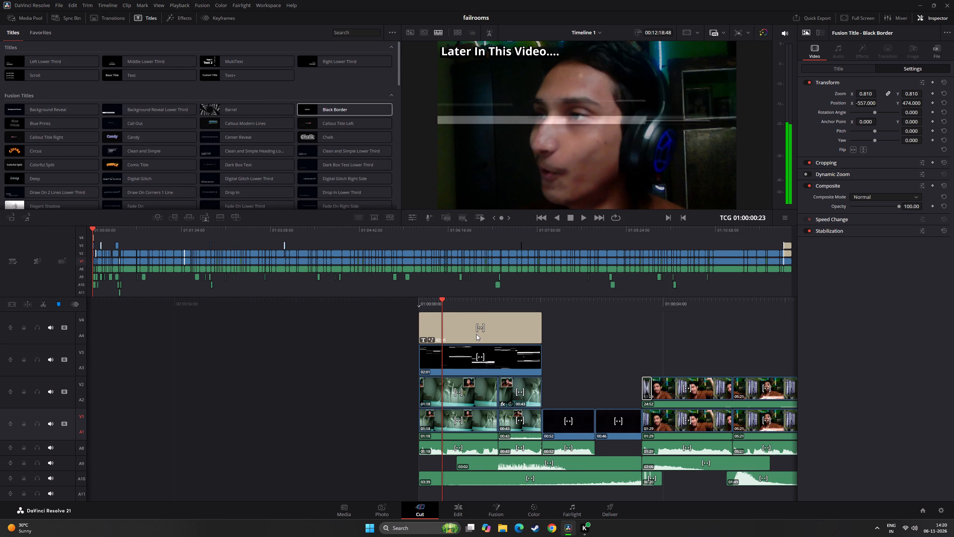
click(476, 334)
drag(866, 103, 874, 104)
Play back the teaser and the intro after it from the timeline start, rechecking the teaser cuts and the transition into the gameplay.
drag(481, 299, 544, 296)
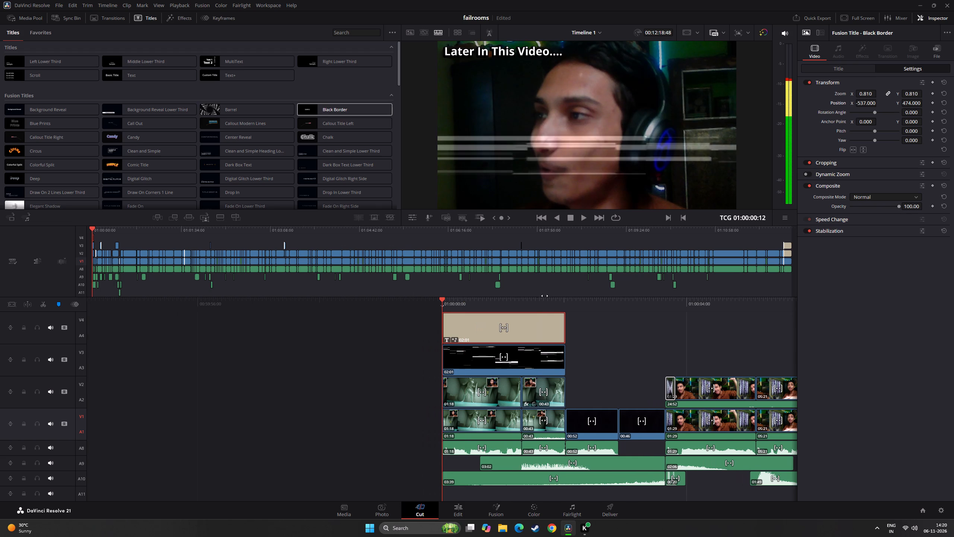
drag(544, 296, 566, 288)
click(585, 223)
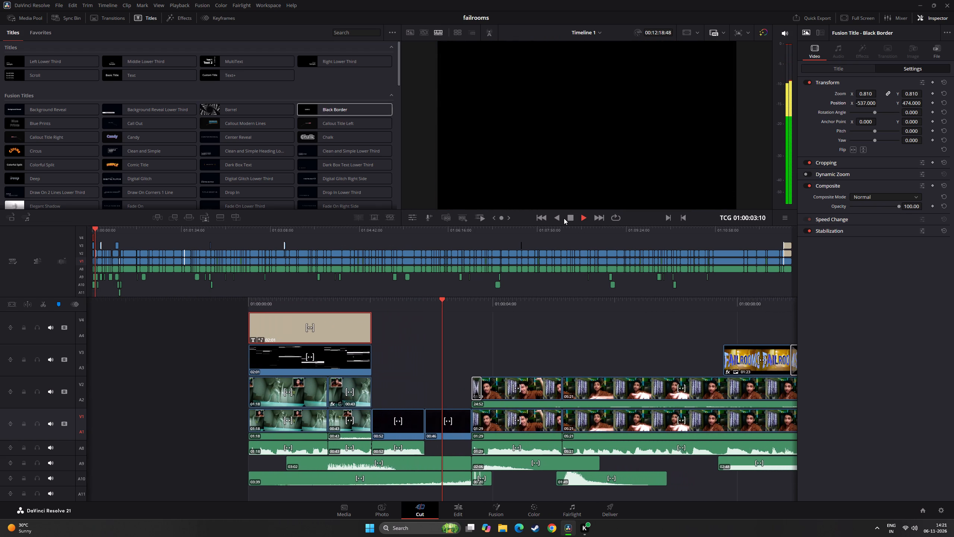
drag(439, 296, 493, 306)
drag(461, 304, 769, 304)
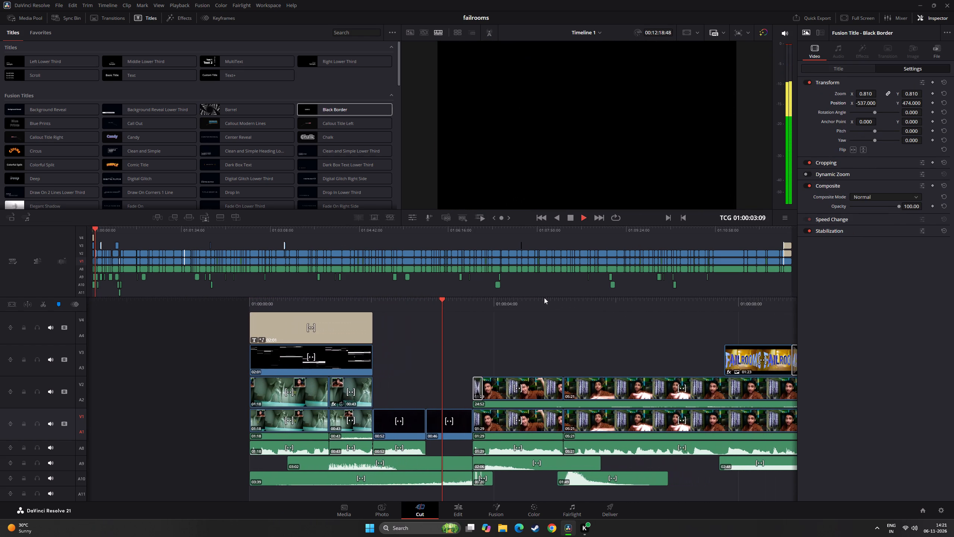
drag(469, 304, 694, 298)
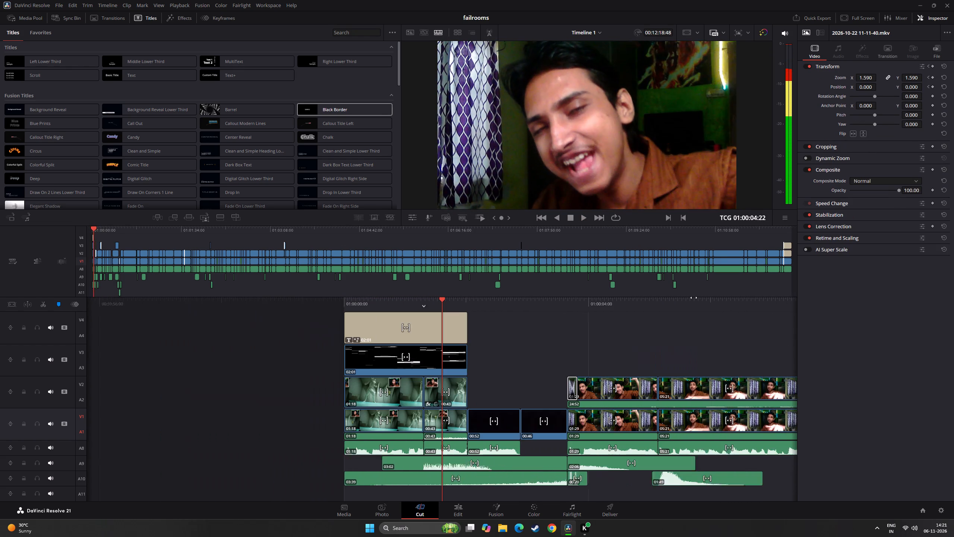
drag(694, 298, 725, 292)
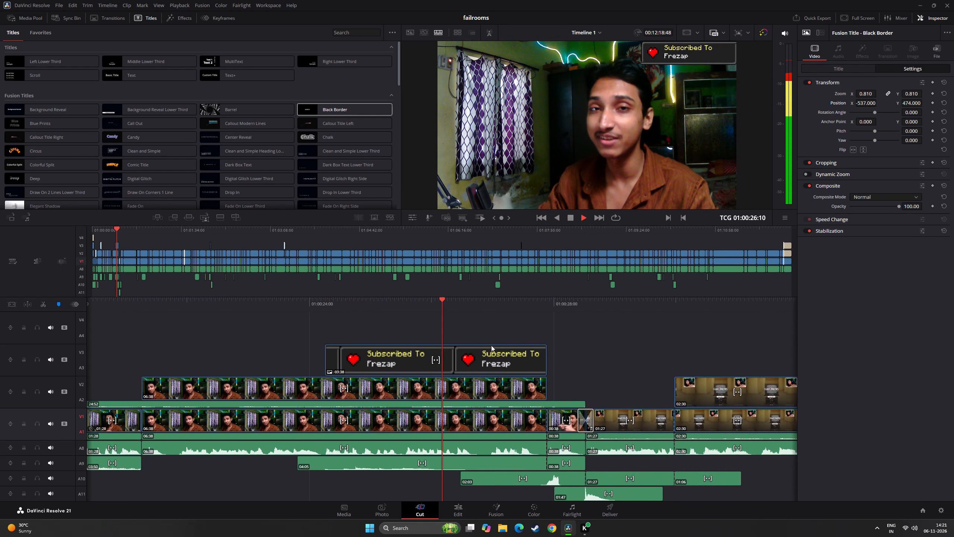
drag(442, 313, 496, 311)
drag(448, 301, 501, 306)
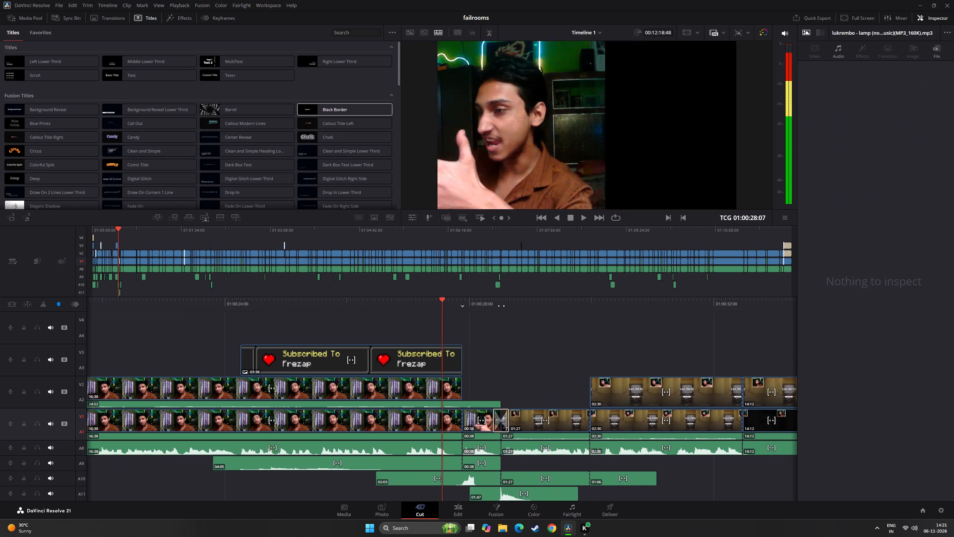
drag(501, 306, 548, 305)
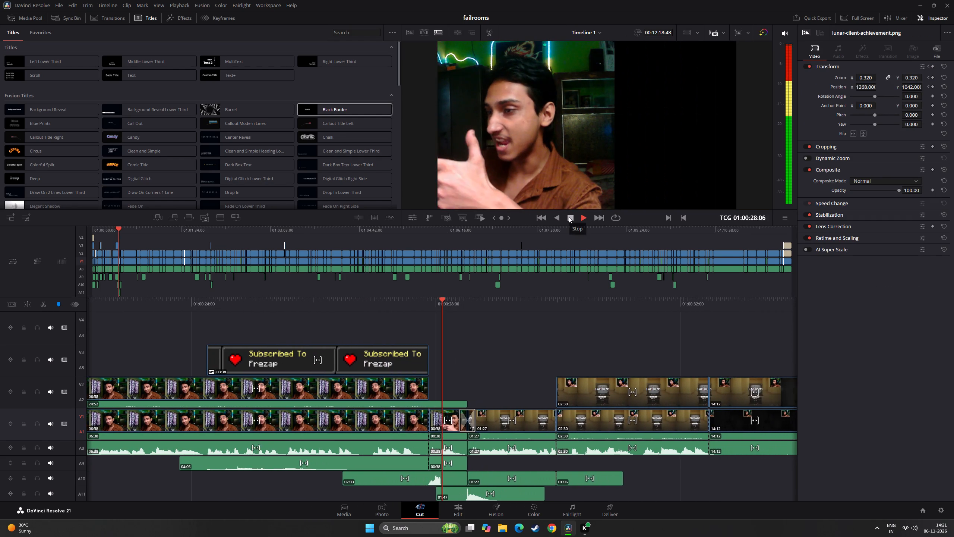
click(569, 217)
Save the failrooms project.
click(59, 5)
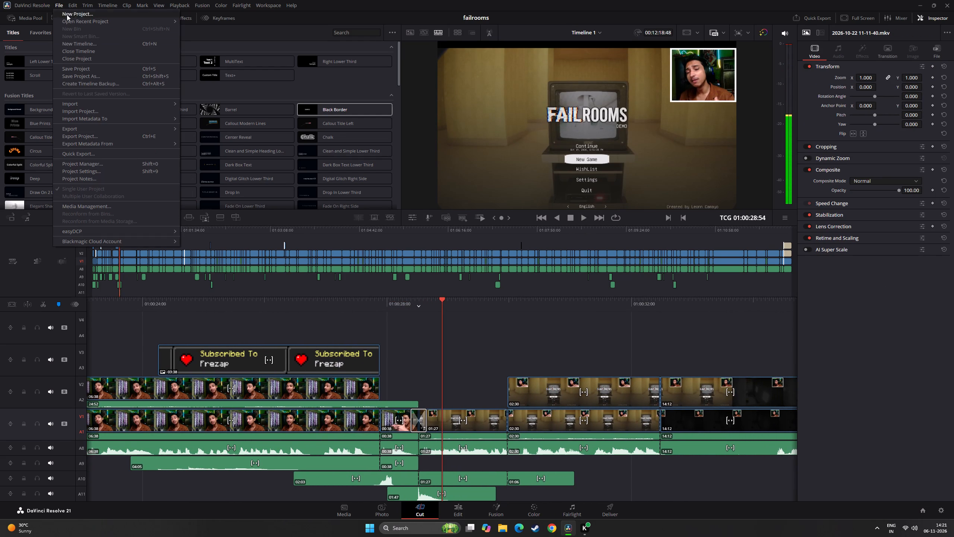
click(81, 67)
click(56, 4)
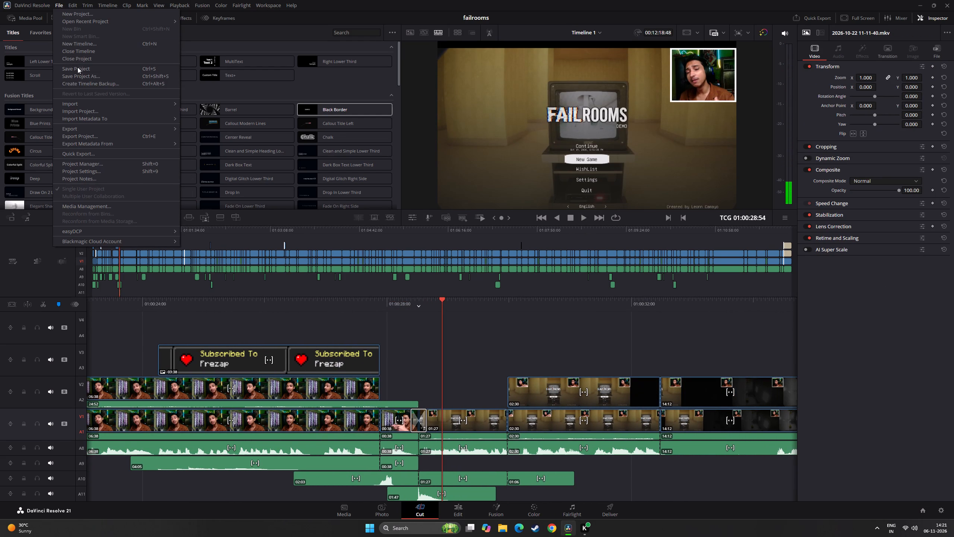
click(77, 69)
click(60, 5)
click(81, 70)
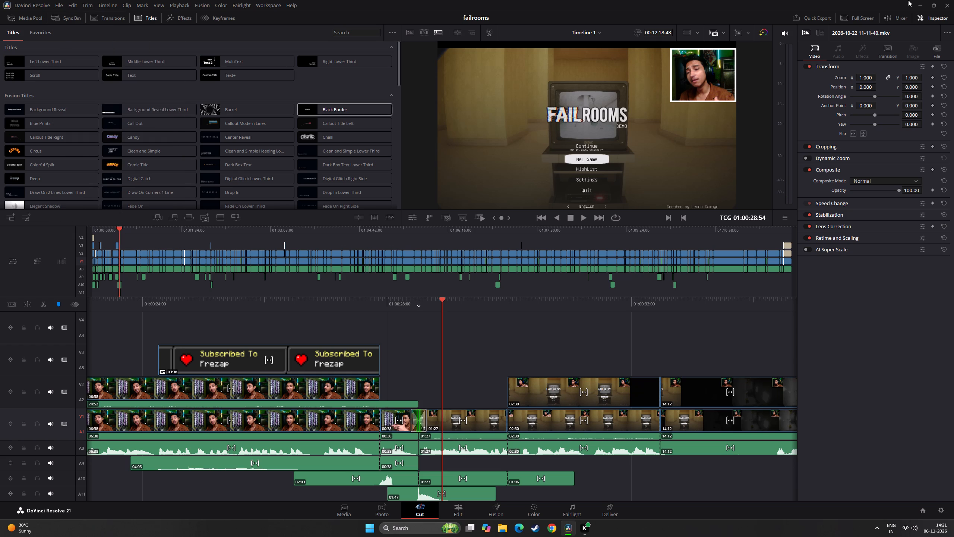